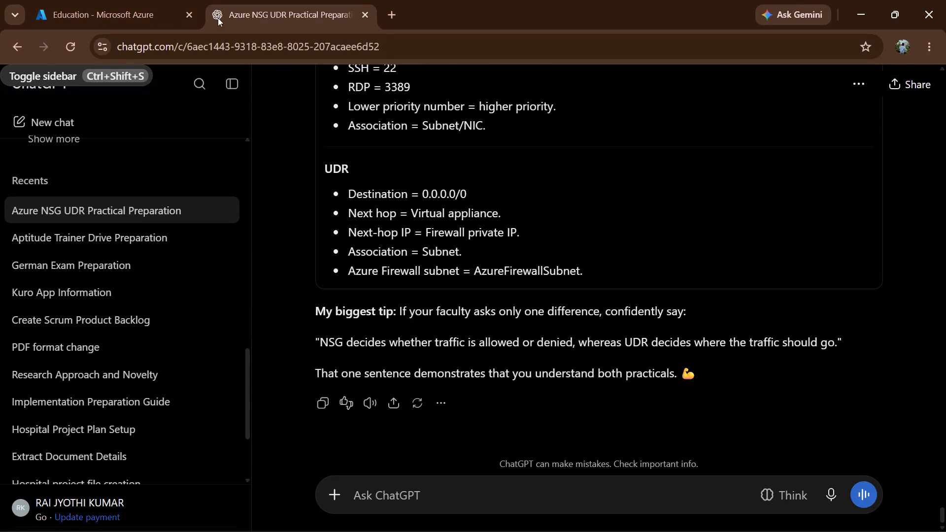
Close the ChatGPT tab with the Azure NSG UDR practical preparation chat, keeping the Azure portal tab open.
{"action": "left_click", "coordinate": [177, 10]}
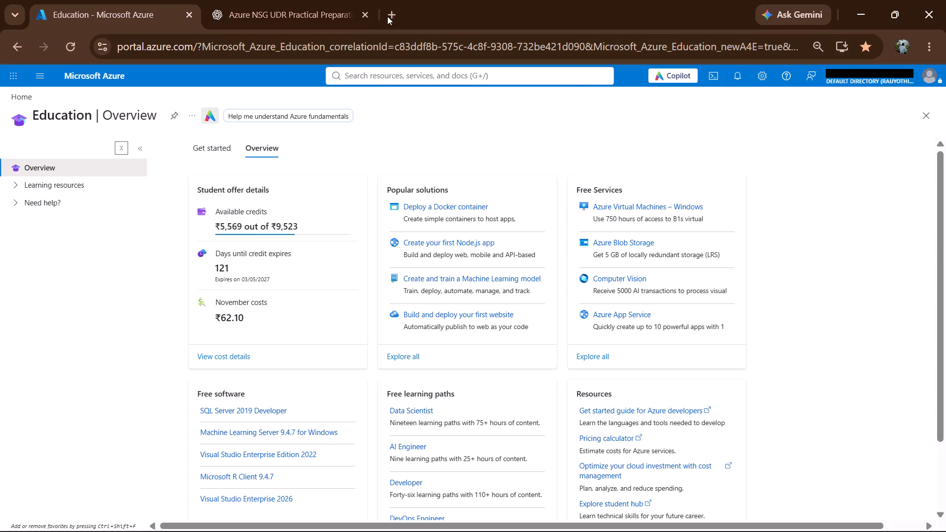
{"action": "left_click", "coordinate": [362, 12]}
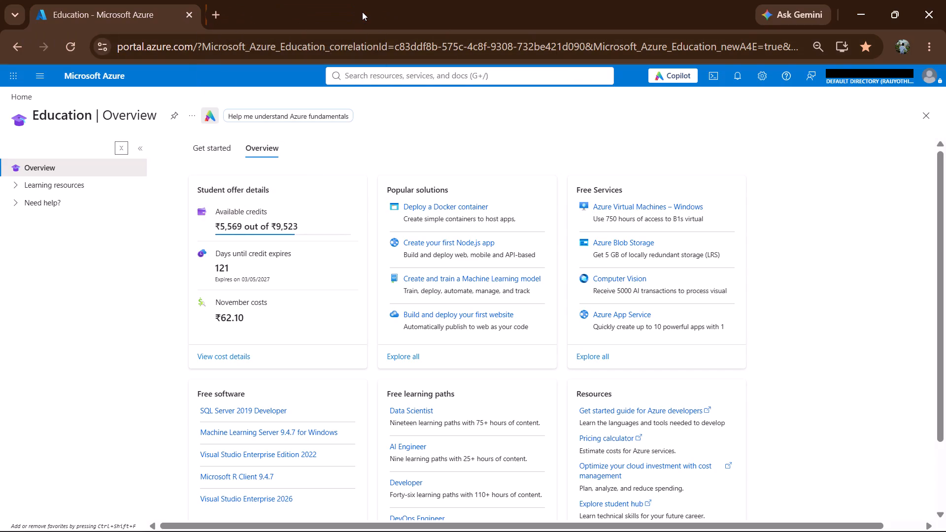
Search the Azure portal for "all" and open the All resources list to check the existing resources.
{"action": "scroll", "coordinate": [451, 224], "scroll_direction": "down", "scroll_amount": 1}
{"action": "scroll", "coordinate": [451, 224], "scroll_direction": "up", "scroll_amount": 2}
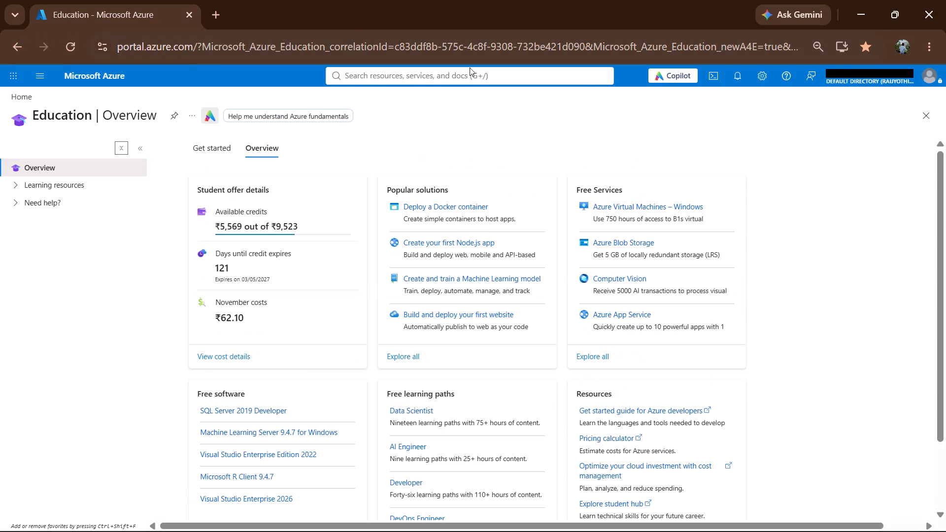
{"action": "left_click", "coordinate": [471, 72]}
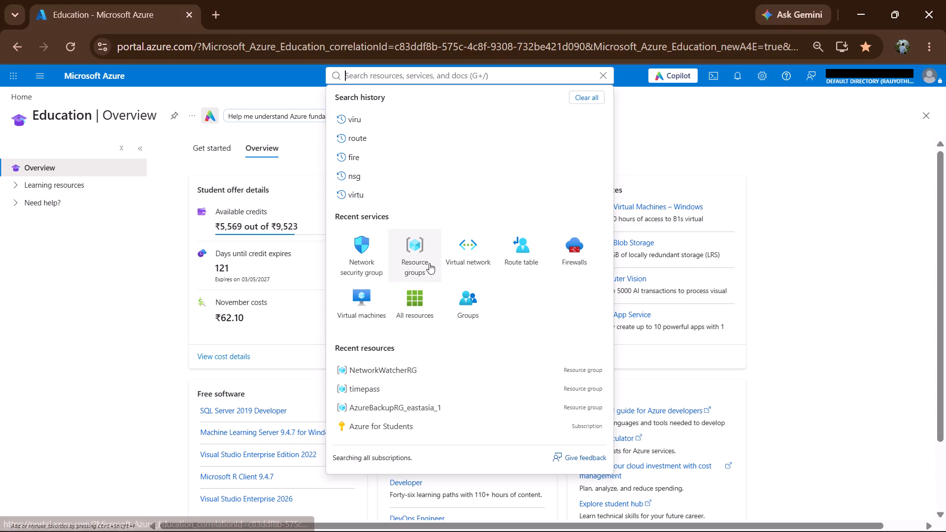
{"action": "type", "text": "all"}
{"action": "left_click", "coordinate": [395, 142]}
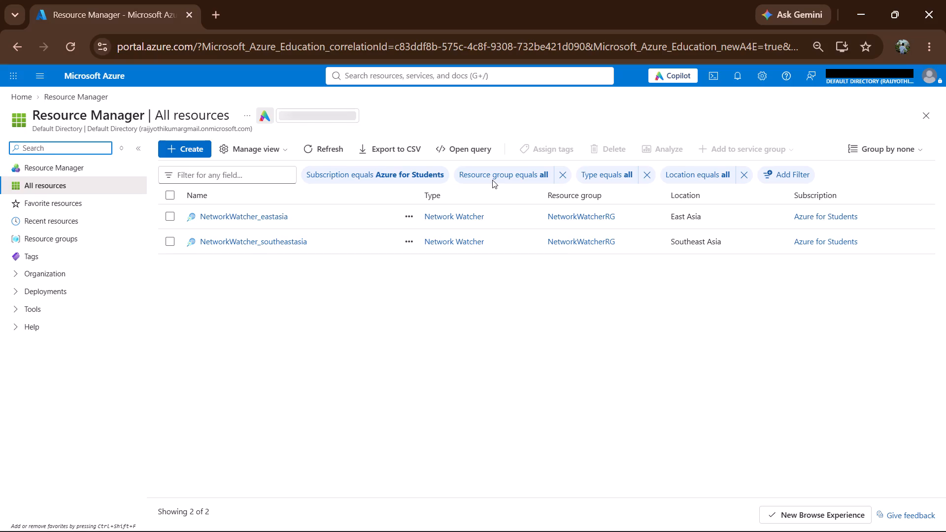
Search the portal for "res" and open the Resource groups list to check the existing groups.
{"action": "left_click", "coordinate": [377, 70]}
{"action": "type", "text": "res"}
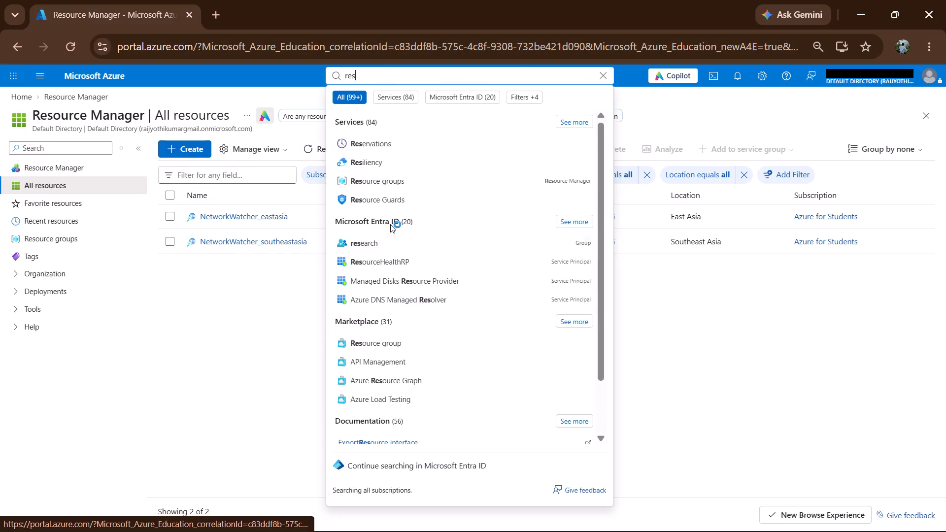
{"action": "left_click", "coordinate": [391, 186]}
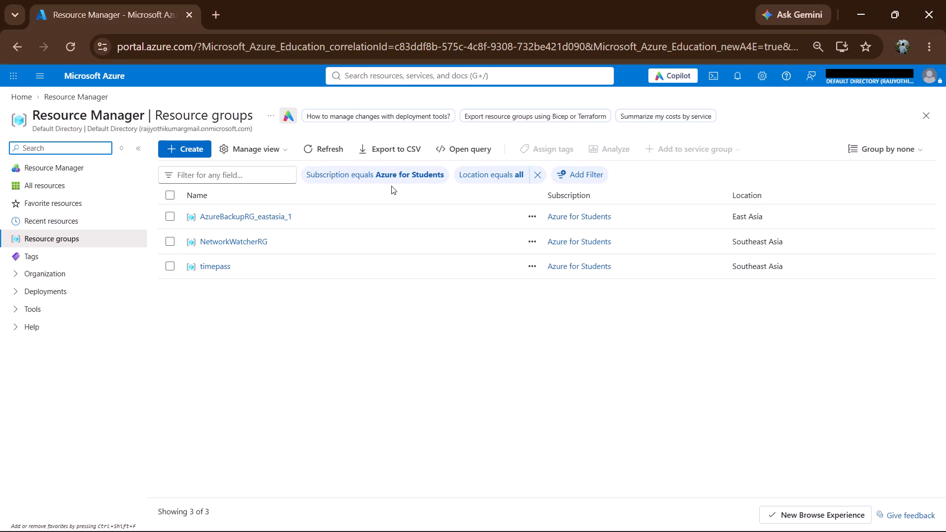
In a new browser tab, enter a web search query beginning "what happens is both nsg have".
{"action": "left_click", "coordinate": [220, 12]}
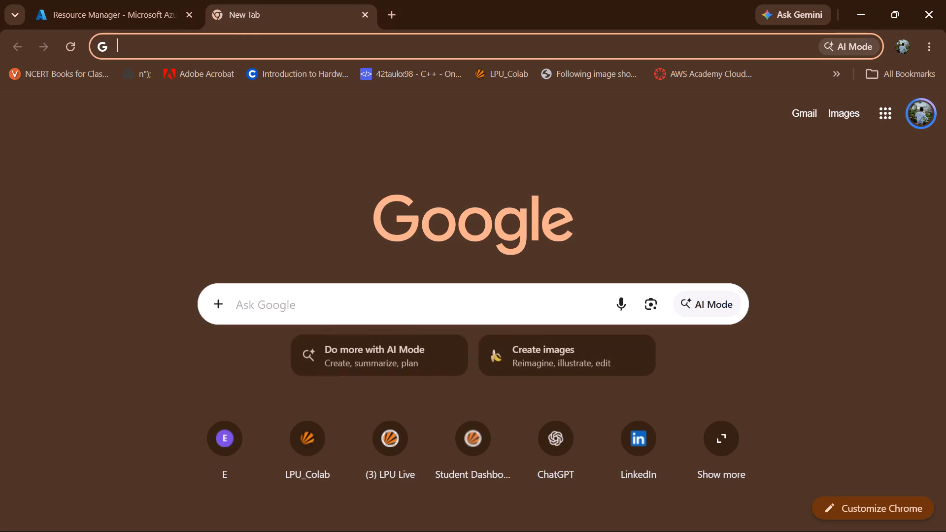
{"action": "left_click", "coordinate": [365, 17]}
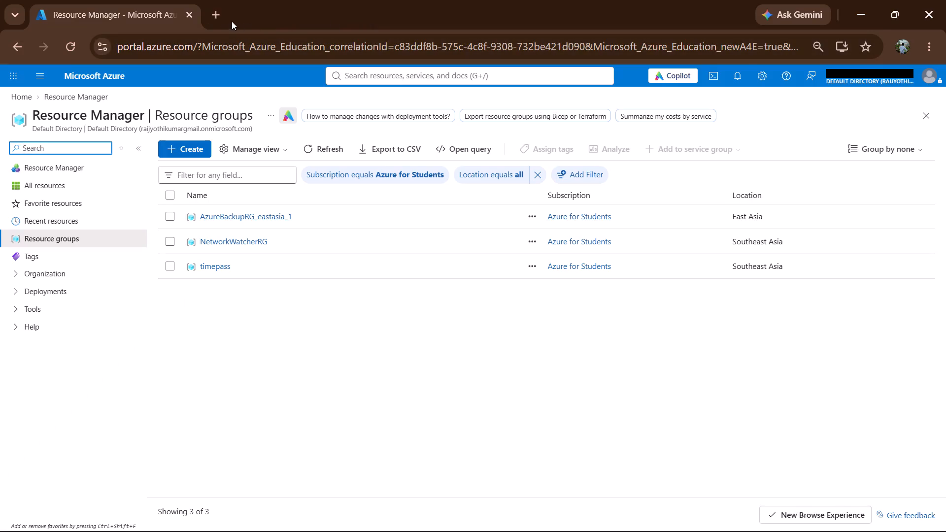
{"action": "left_click", "coordinate": [215, 12]}
{"action": "left_click", "coordinate": [232, 36]}
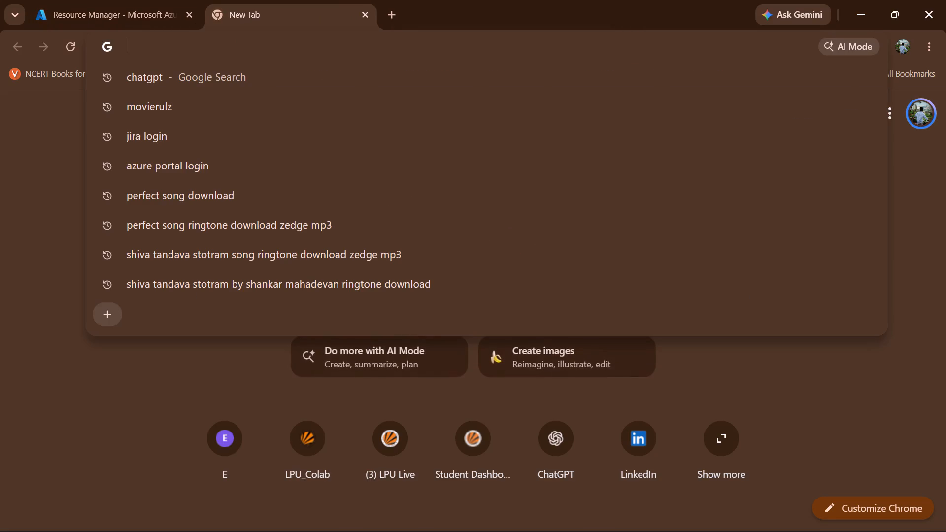
{"action": "type", "text": "what happen i"}
{"action": "key", "text": "BackSpace"}
{"action": "key", "text": "BackSpace"}
{"action": "key", "text": "BackSpace"}
{"action": "type", "text": "s is"}
{"action": "key", "text": "space"}
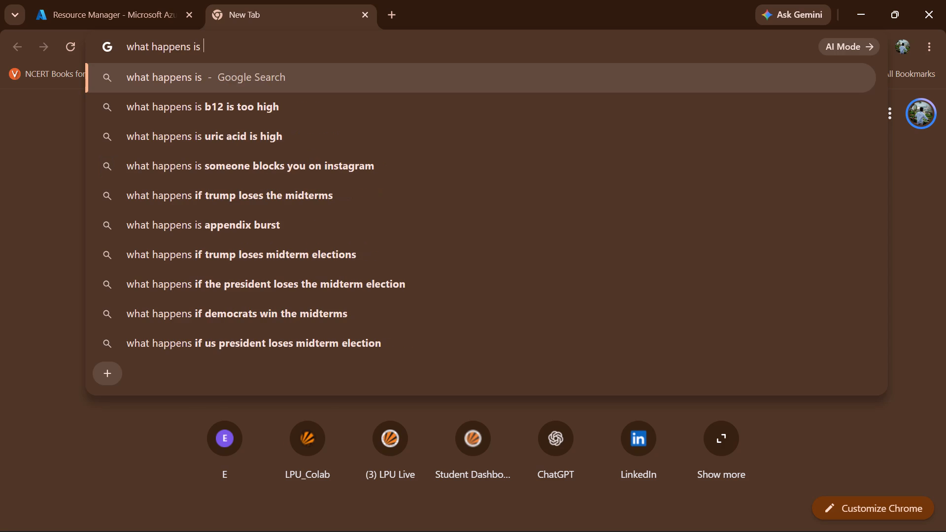
{"action": "type", "text": "both n"}
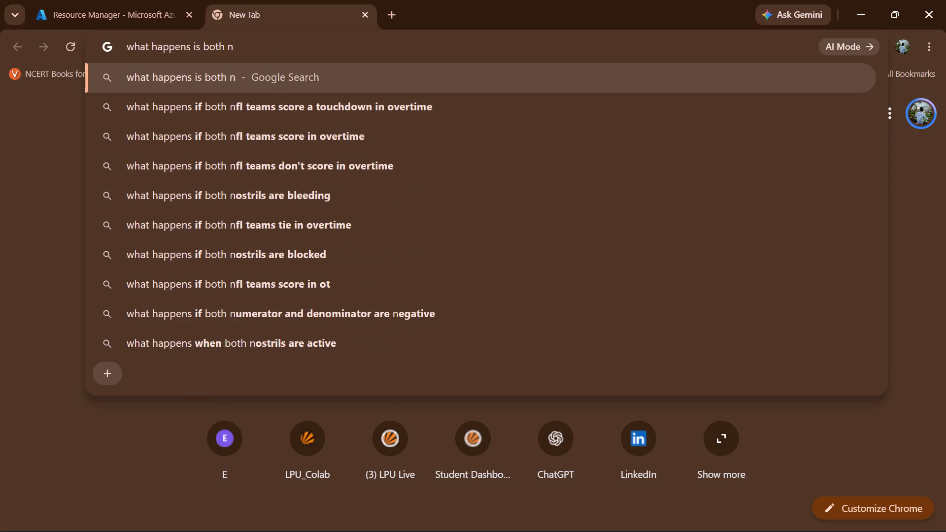
{"action": "type", "text": "sg have"}
{"action": "key", "text": "space"}
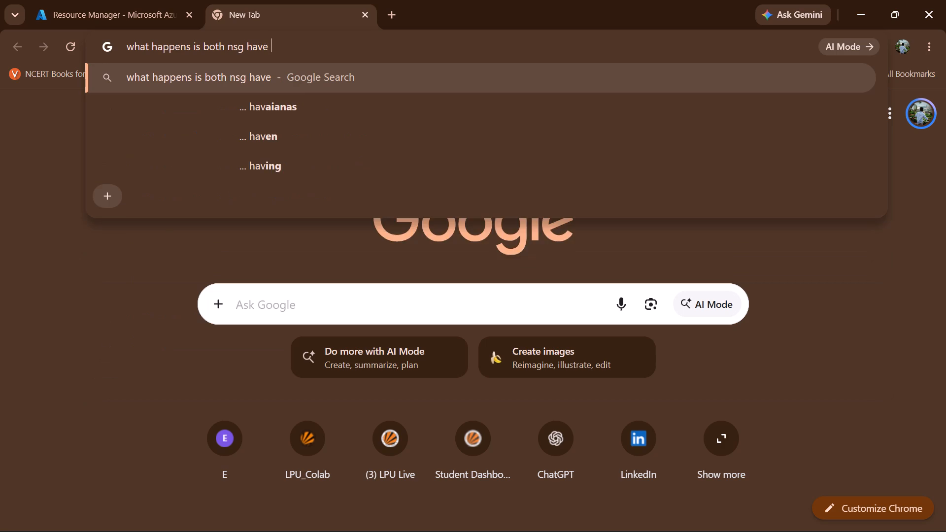
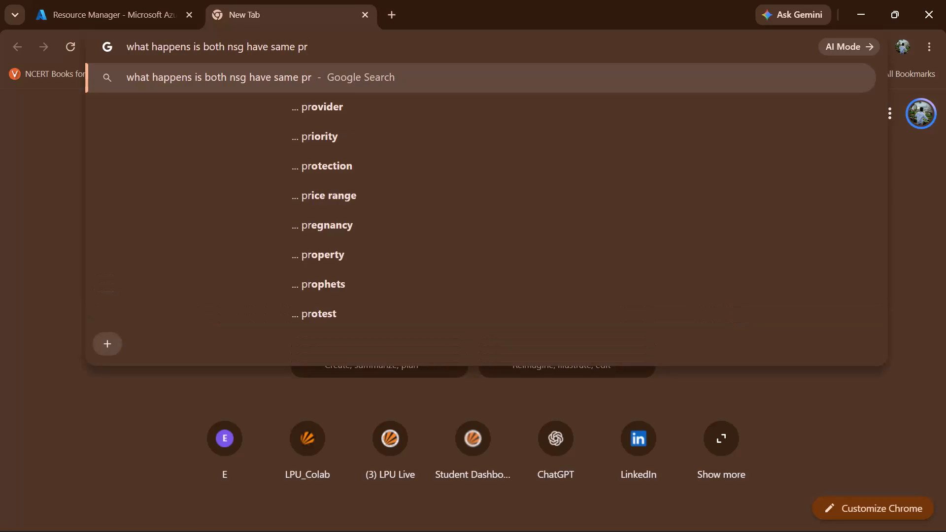
Search the web for "what happens is both nsg have same priority", read the expanded AI Overview, and close the tab.
{"action": "type", "text": "io"}
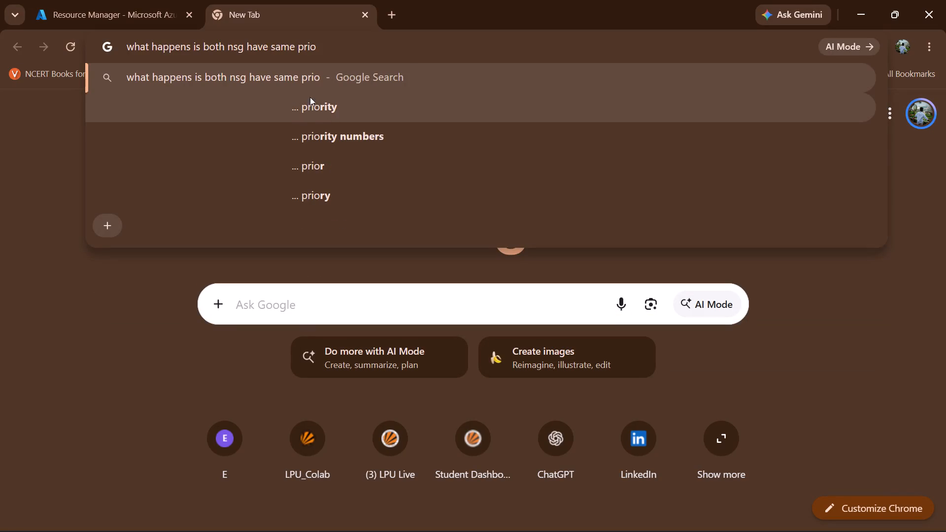
{"action": "left_click", "coordinate": [333, 112]}
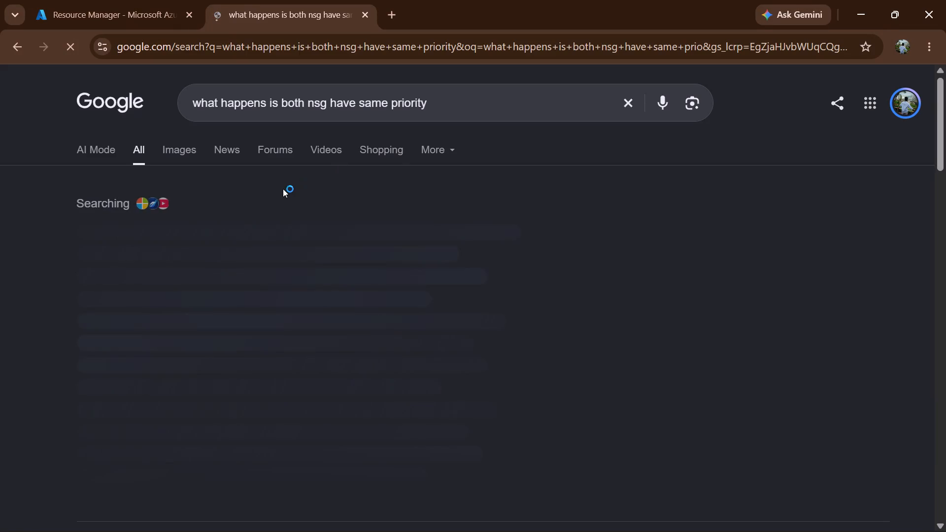
{"action": "scroll", "coordinate": [306, 237], "scroll_direction": "down", "scroll_amount": 1}
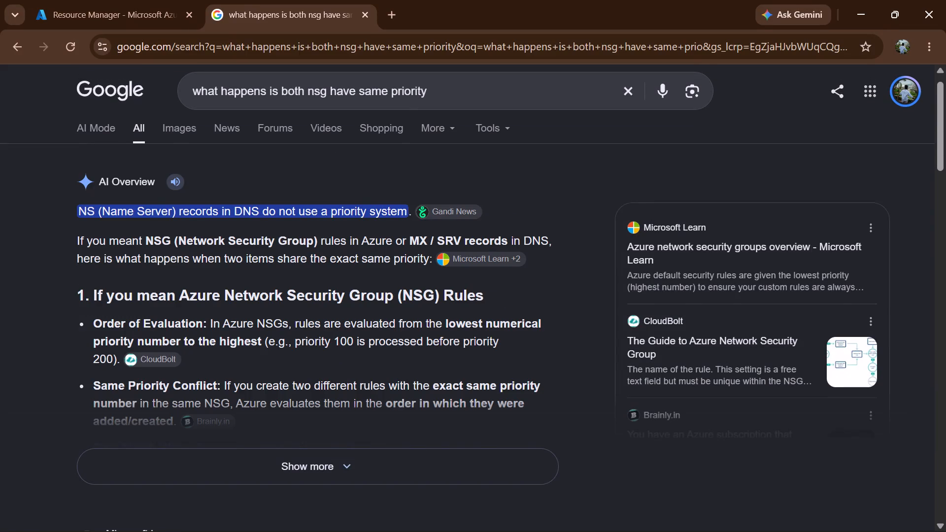
{"action": "scroll", "coordinate": [306, 237], "scroll_direction": "down", "scroll_amount": 2}
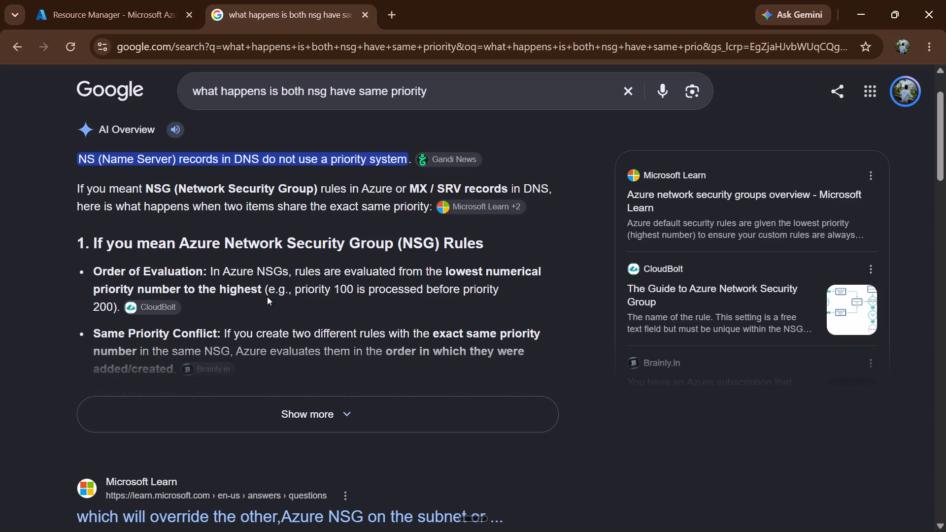
{"action": "left_click", "coordinate": [294, 404]}
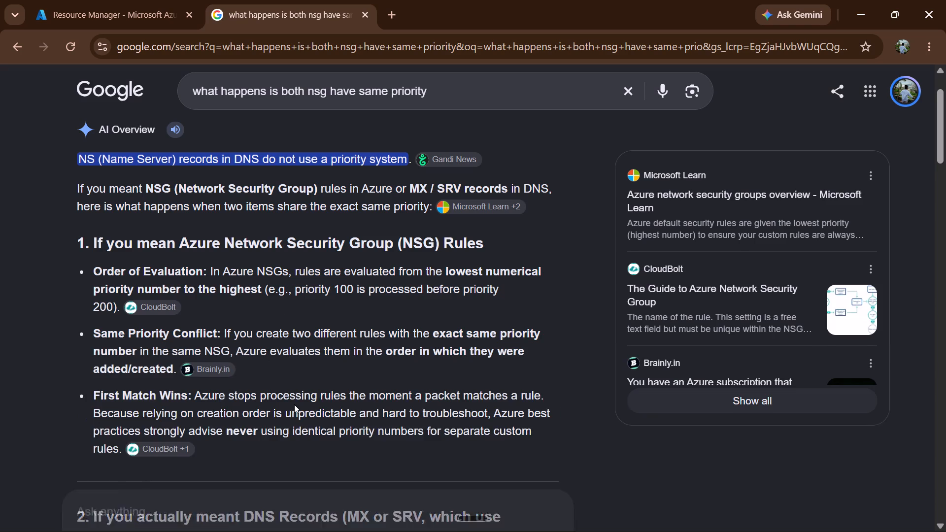
{"action": "scroll", "coordinate": [294, 404], "scroll_direction": "down", "scroll_amount": 1}
{"action": "scroll", "coordinate": [299, 362], "scroll_direction": "down", "scroll_amount": 1}
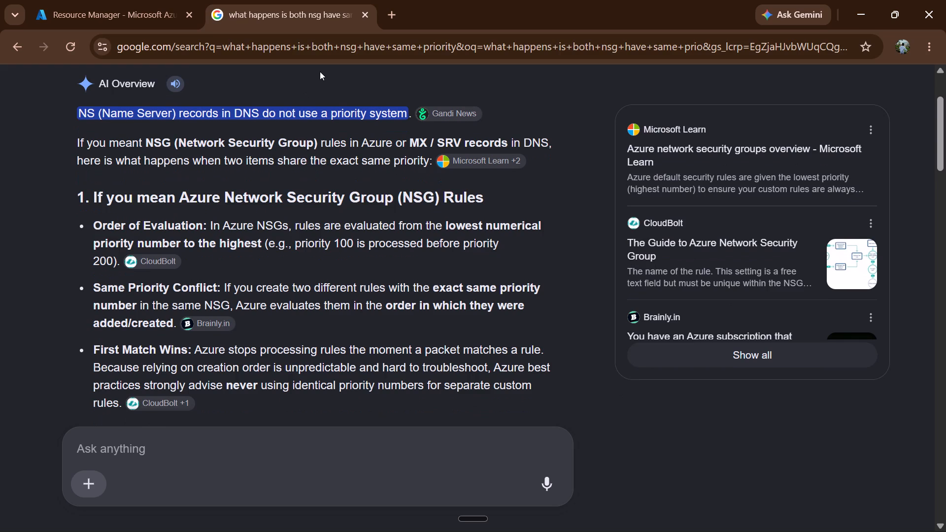
{"action": "left_click", "coordinate": [361, 16]}
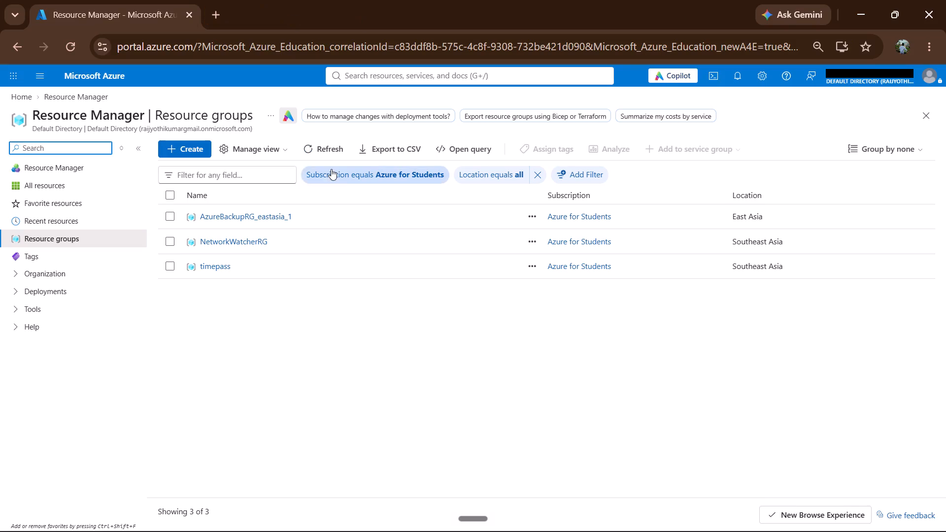
Search the Azure portal for "res" and reopen the Resource groups list.
{"action": "left_click", "coordinate": [584, 73]}
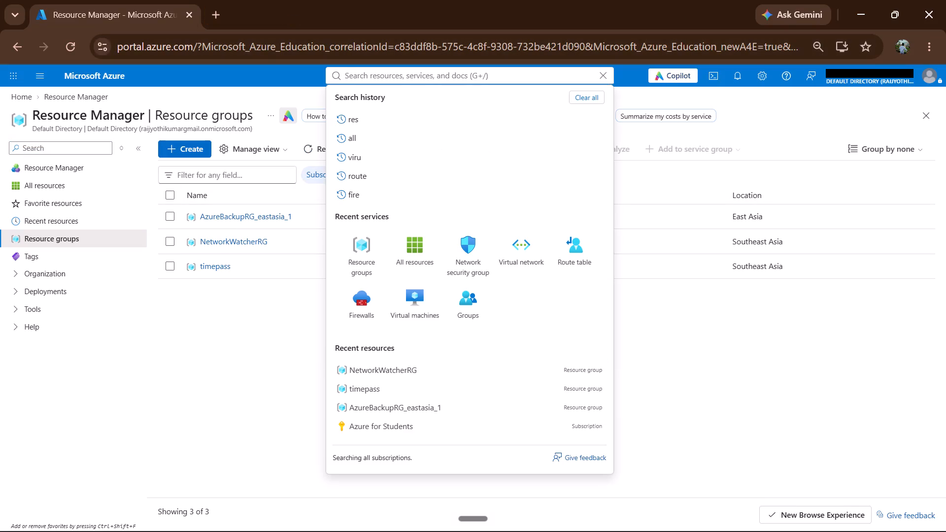
{"action": "type", "text": "res"}
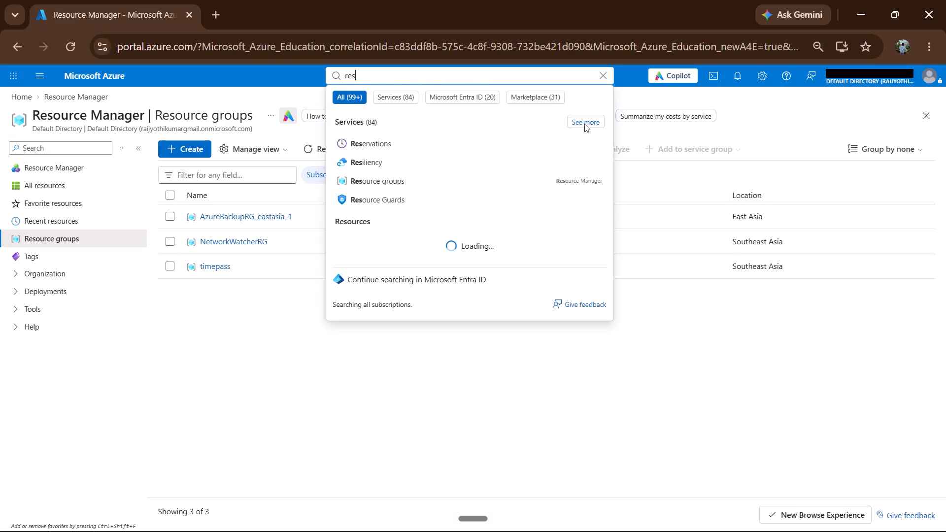
{"action": "left_click", "coordinate": [438, 178]}
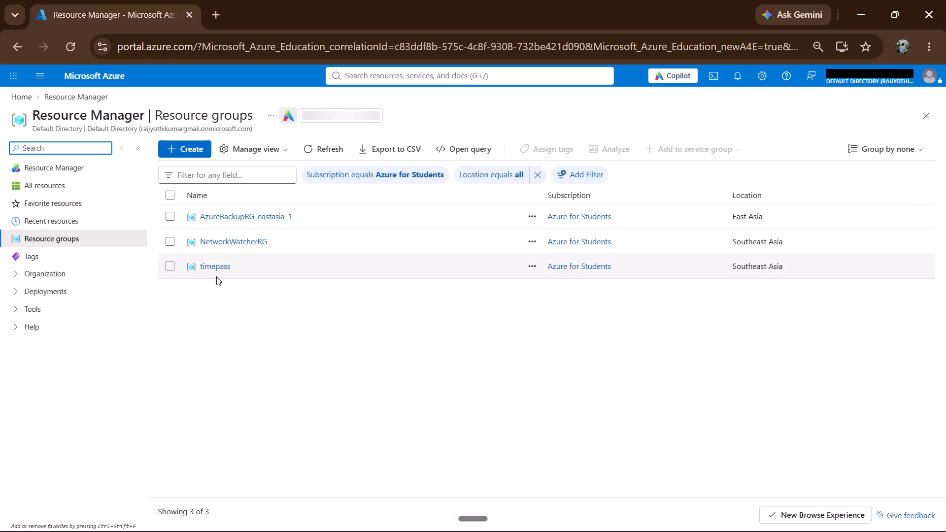
{"action": "left_click", "coordinate": [366, 77]}
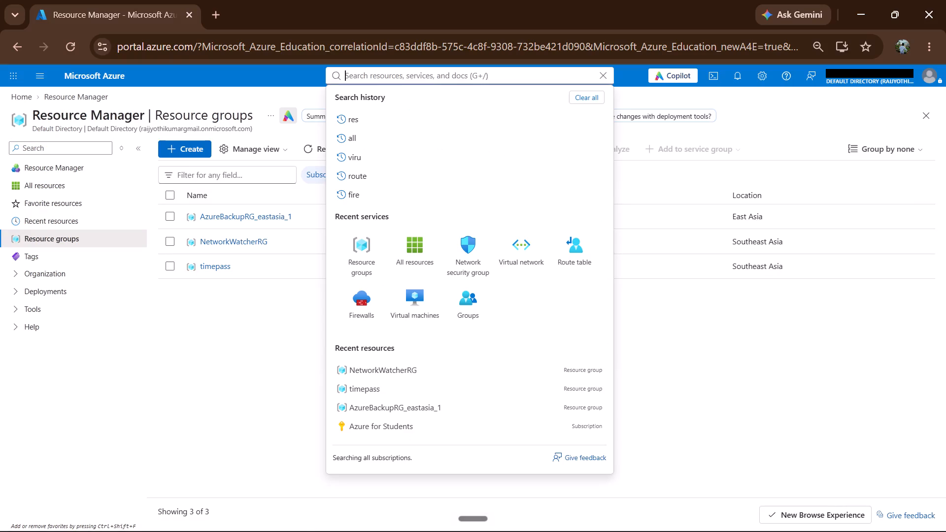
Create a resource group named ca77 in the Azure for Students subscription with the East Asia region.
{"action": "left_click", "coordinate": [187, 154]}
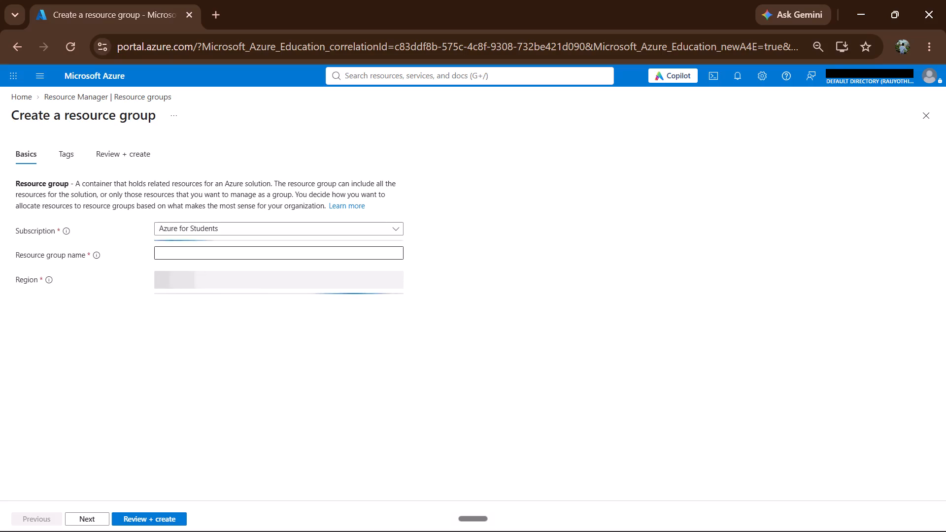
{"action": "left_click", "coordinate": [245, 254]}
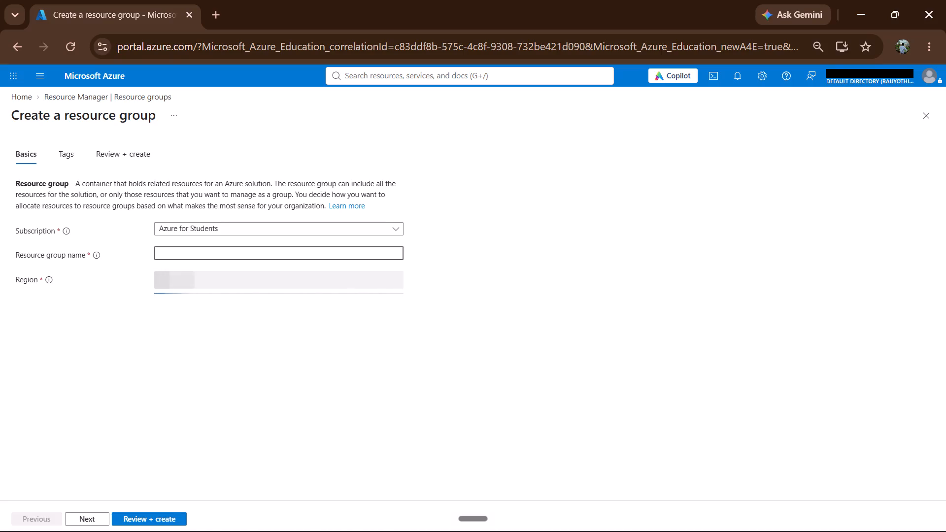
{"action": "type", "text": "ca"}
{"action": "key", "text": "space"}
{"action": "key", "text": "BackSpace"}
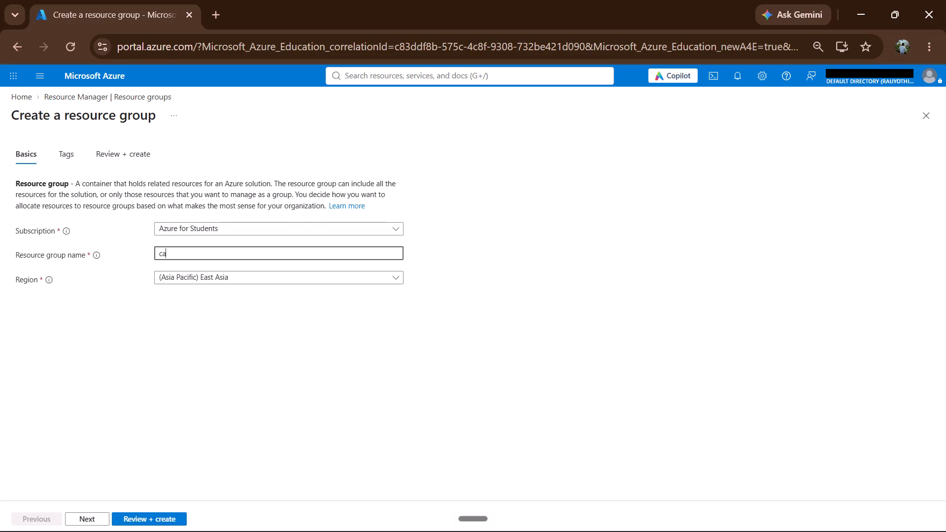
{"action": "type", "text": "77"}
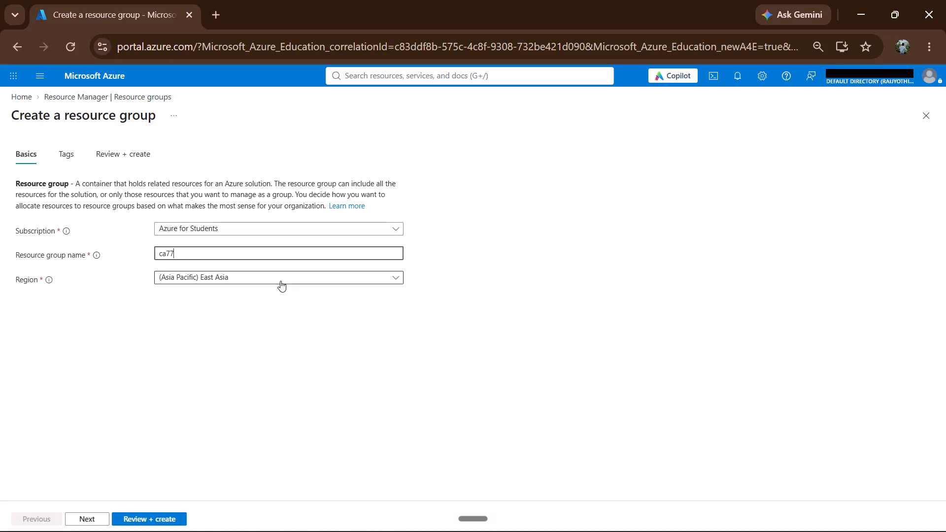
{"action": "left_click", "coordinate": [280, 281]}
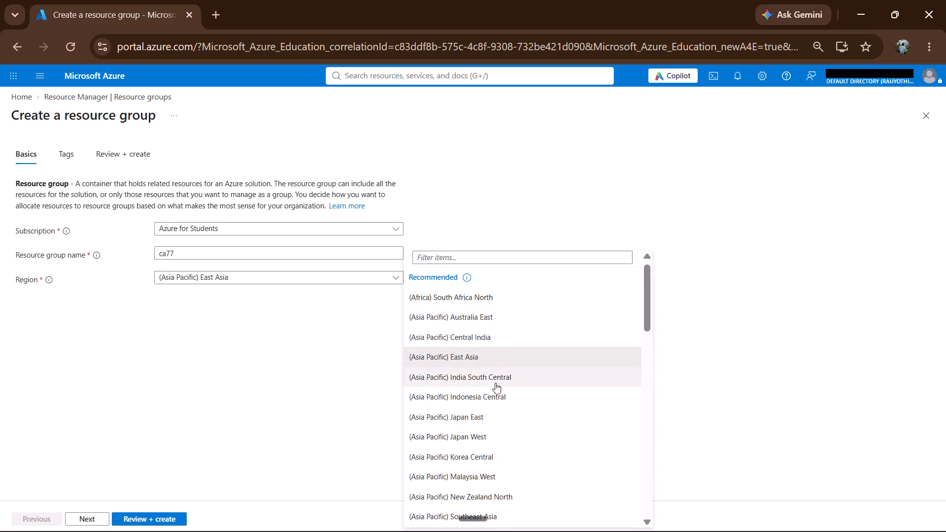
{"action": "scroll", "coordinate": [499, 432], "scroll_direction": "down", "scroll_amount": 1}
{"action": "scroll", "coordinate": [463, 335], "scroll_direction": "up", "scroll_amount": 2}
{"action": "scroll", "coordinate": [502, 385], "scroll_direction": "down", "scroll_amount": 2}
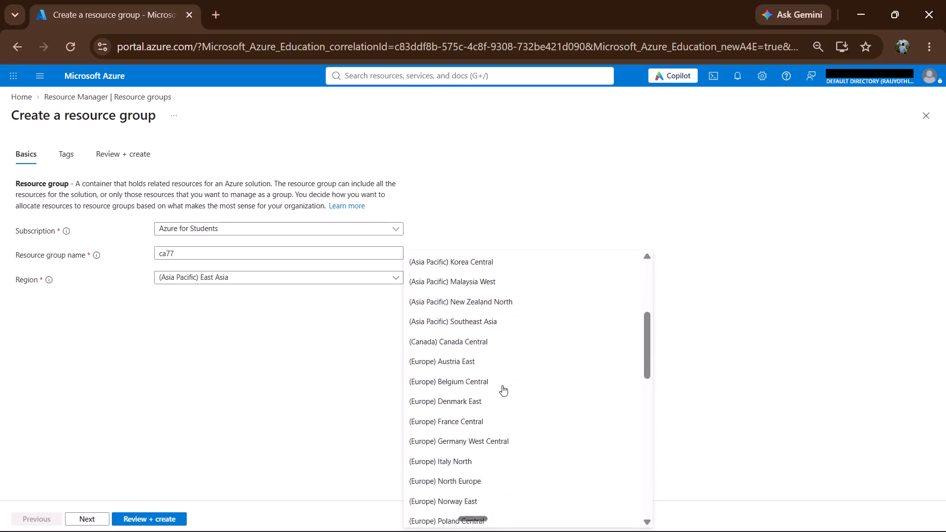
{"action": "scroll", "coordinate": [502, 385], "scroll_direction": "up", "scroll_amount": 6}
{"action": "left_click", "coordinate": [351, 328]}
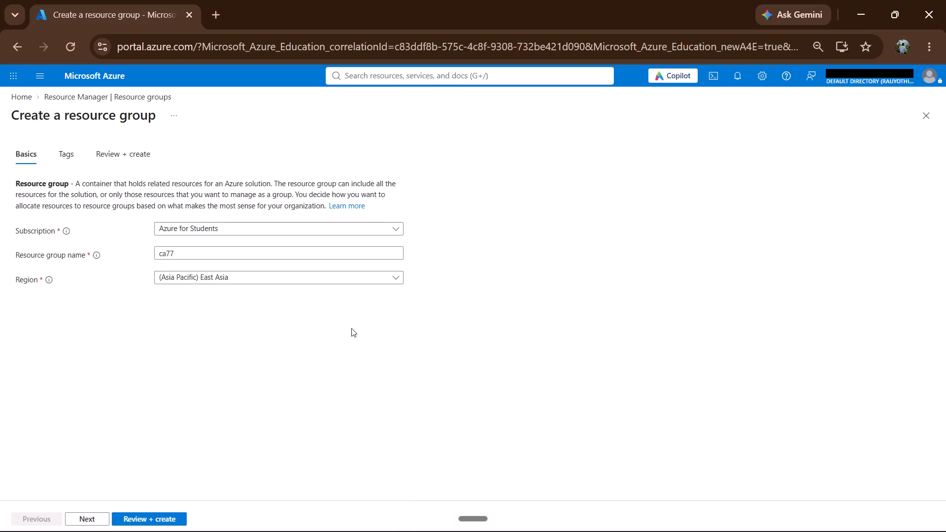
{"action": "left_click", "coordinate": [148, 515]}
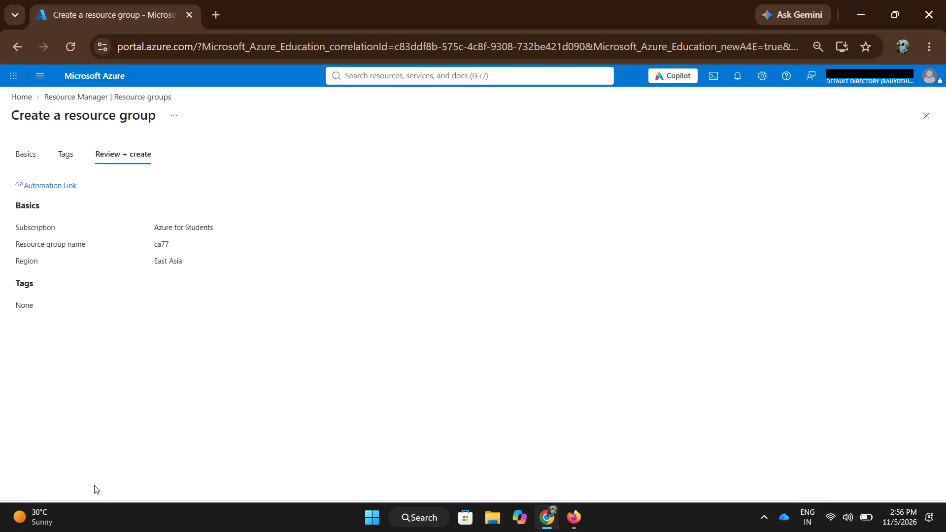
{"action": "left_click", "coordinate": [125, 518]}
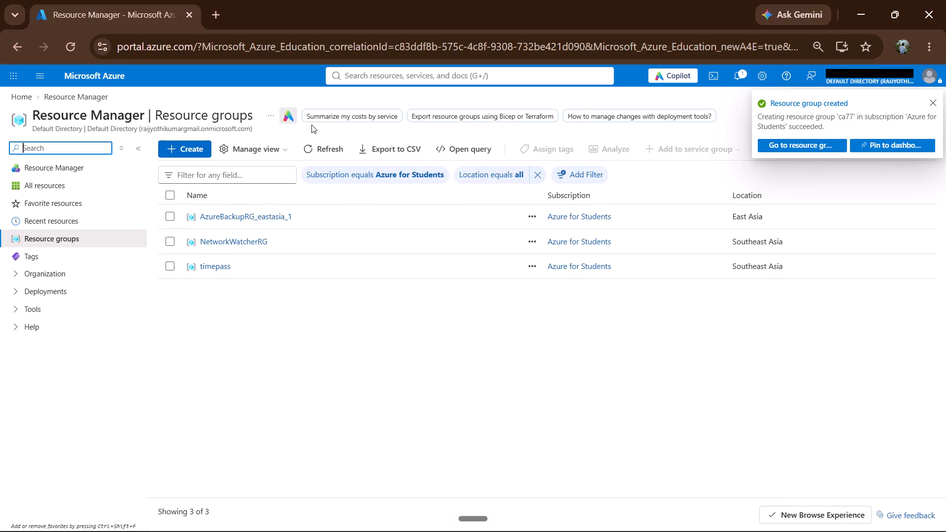
Refresh the Resource groups list to check for the new ca77 group.
{"action": "left_click", "coordinate": [334, 147]}
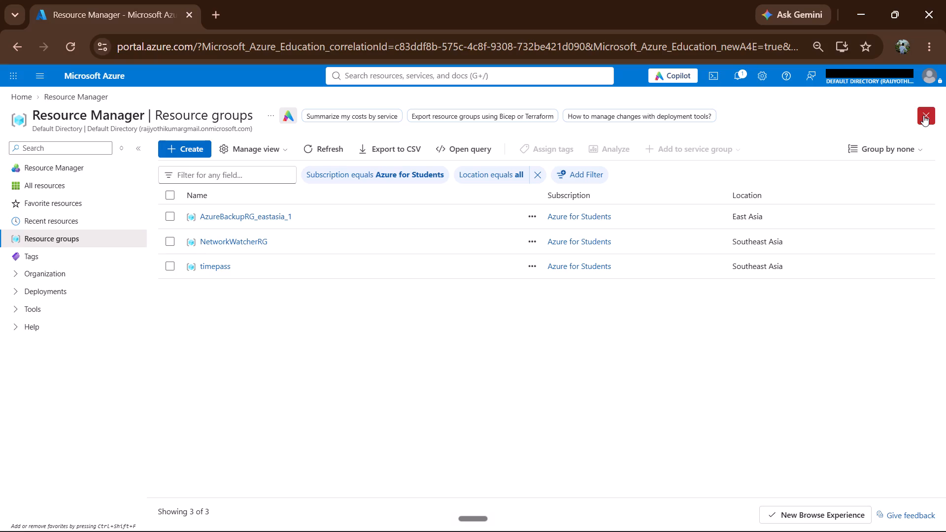
{"action": "left_click", "coordinate": [319, 150]}
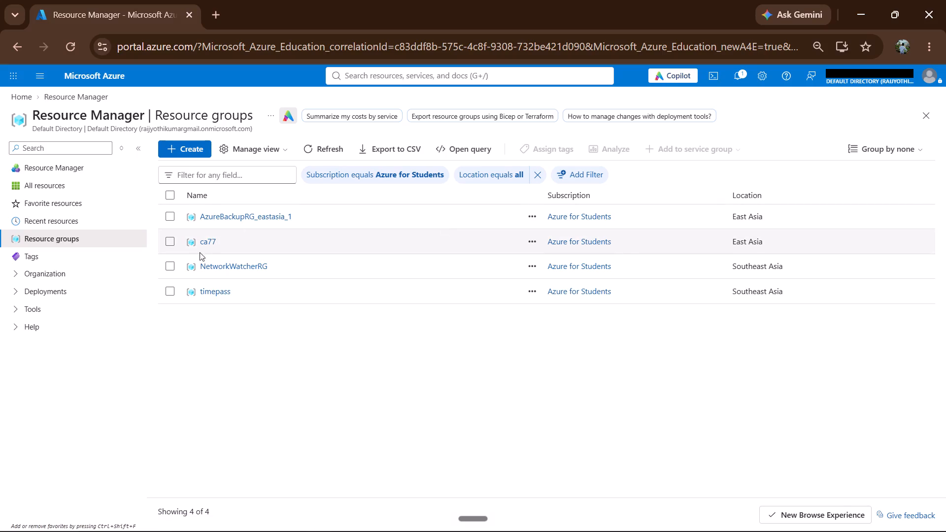
Open the timepass resource group to check its resources, and return to the Resource groups list.
{"action": "left_click", "coordinate": [173, 241]}
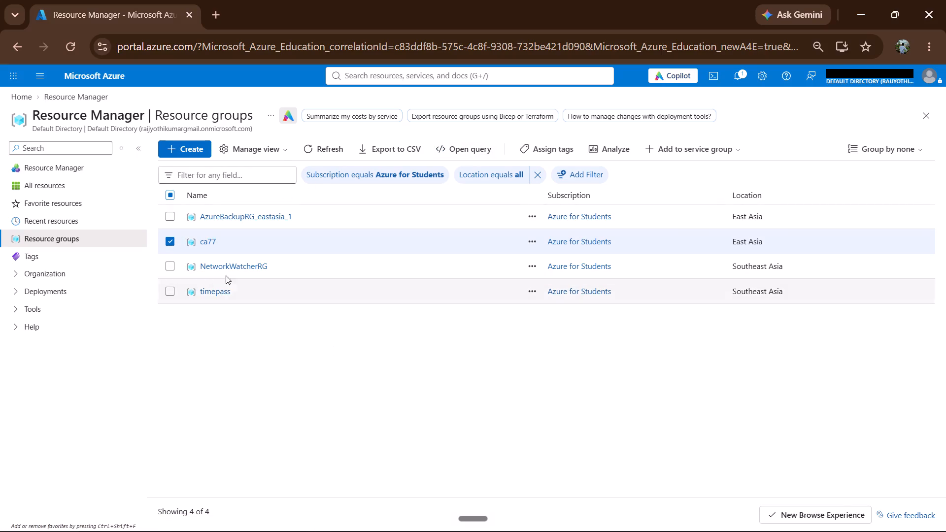
{"action": "left_click", "coordinate": [215, 291]}
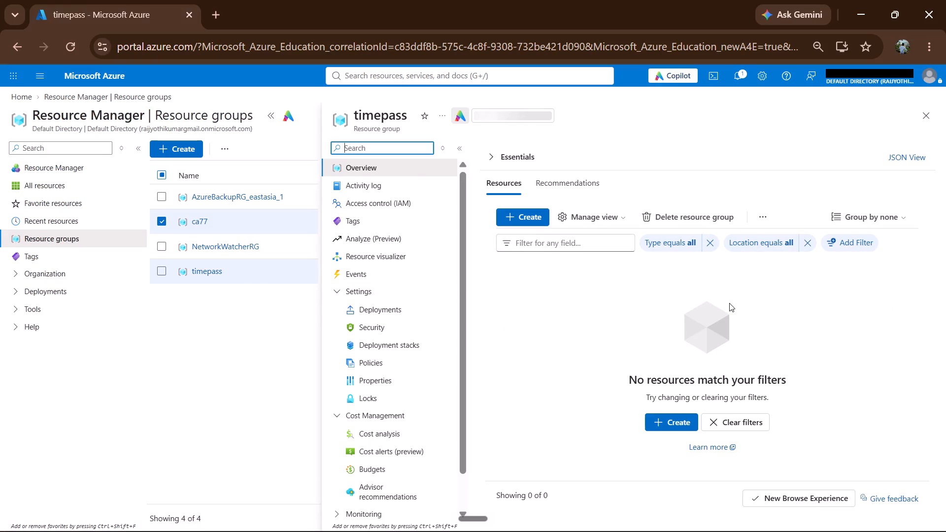
{"action": "left_click", "coordinate": [928, 117]}
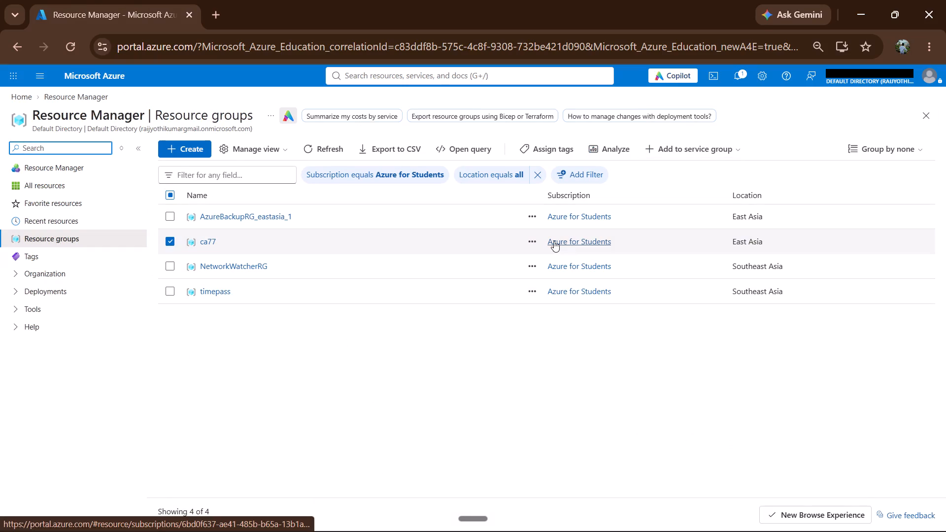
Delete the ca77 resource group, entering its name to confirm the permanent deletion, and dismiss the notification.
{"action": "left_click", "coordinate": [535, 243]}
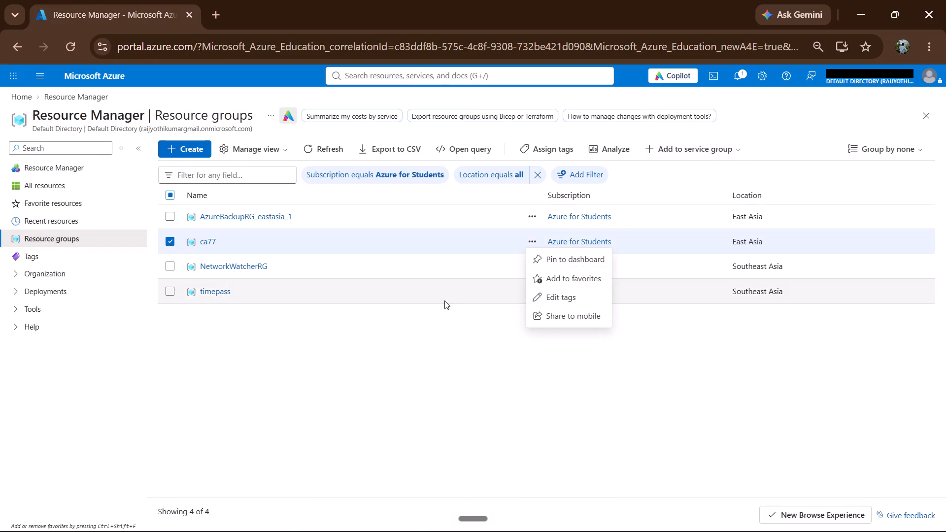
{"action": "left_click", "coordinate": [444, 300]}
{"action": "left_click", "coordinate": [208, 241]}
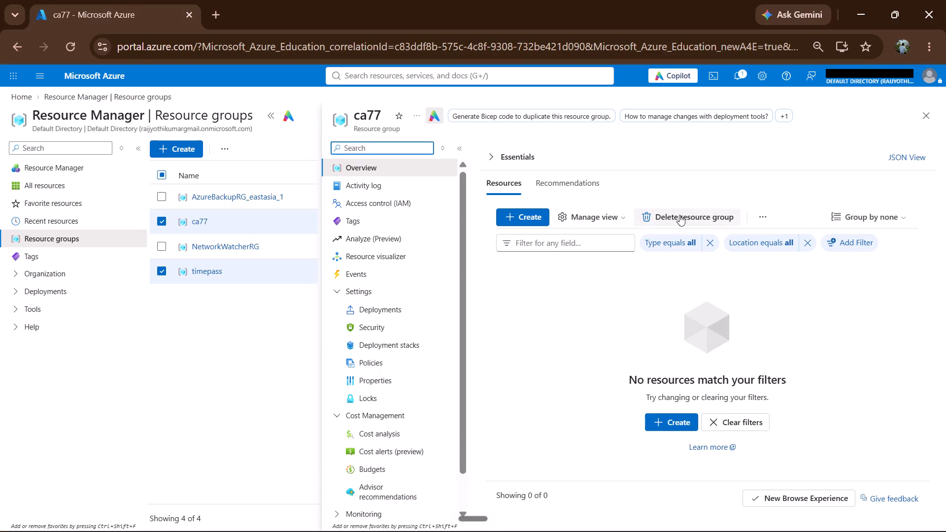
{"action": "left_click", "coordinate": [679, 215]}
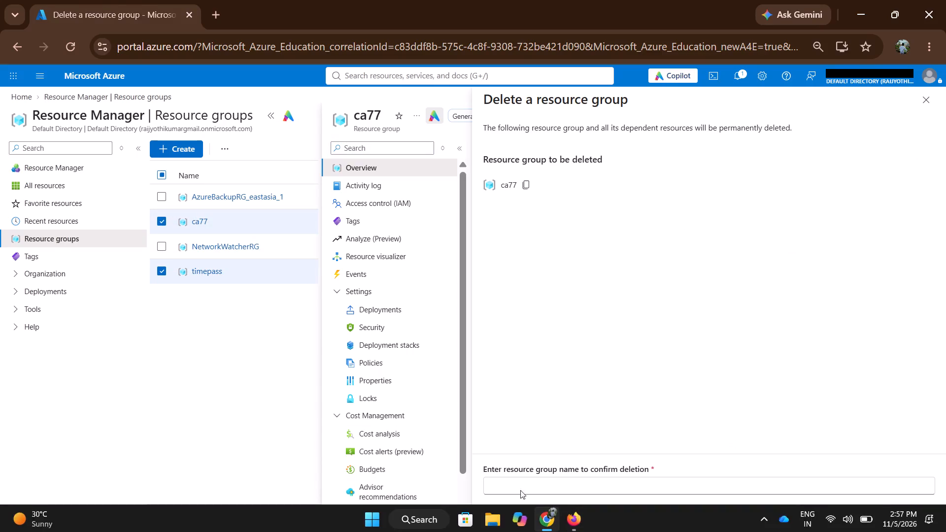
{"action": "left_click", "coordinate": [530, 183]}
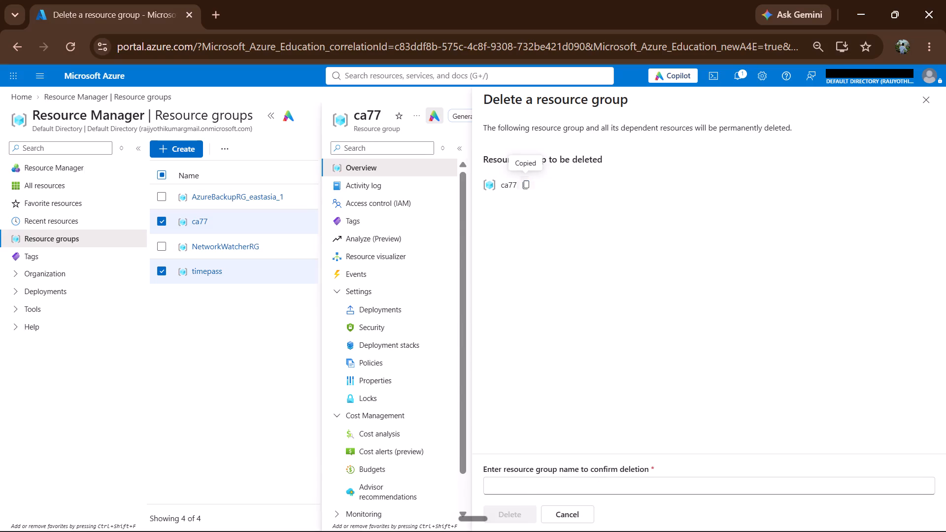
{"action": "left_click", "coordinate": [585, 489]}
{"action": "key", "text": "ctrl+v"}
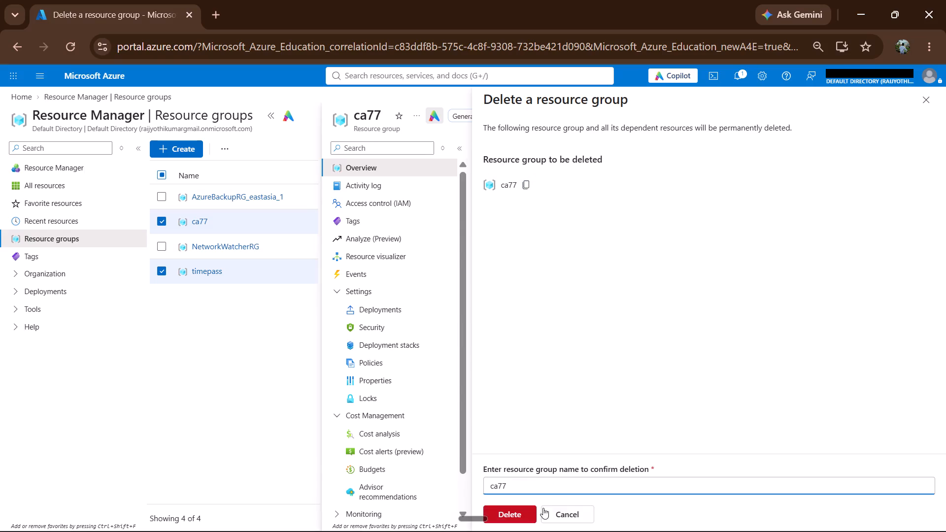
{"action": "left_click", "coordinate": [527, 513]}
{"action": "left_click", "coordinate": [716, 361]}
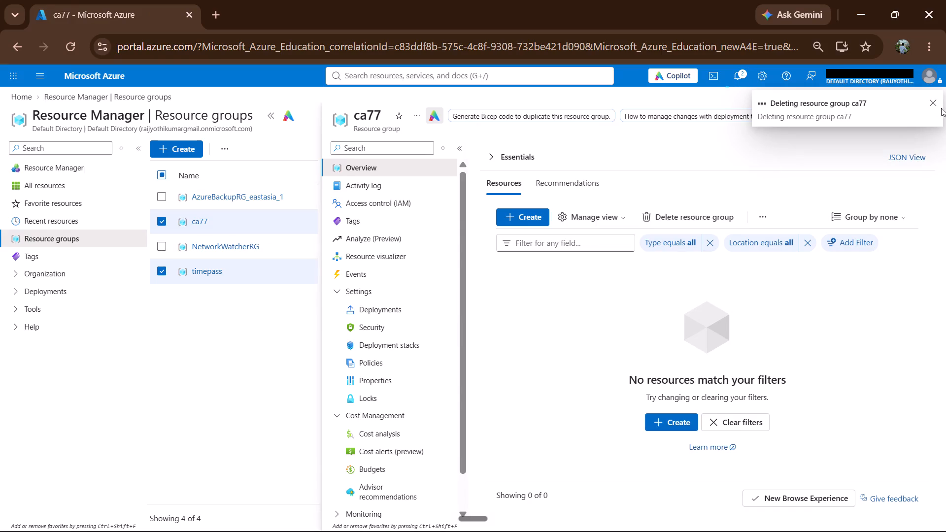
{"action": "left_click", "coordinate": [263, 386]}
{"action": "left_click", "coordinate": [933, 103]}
Return to the Resource groups list and refresh it to check the ca77 deletion.
{"action": "left_click", "coordinate": [927, 112]}
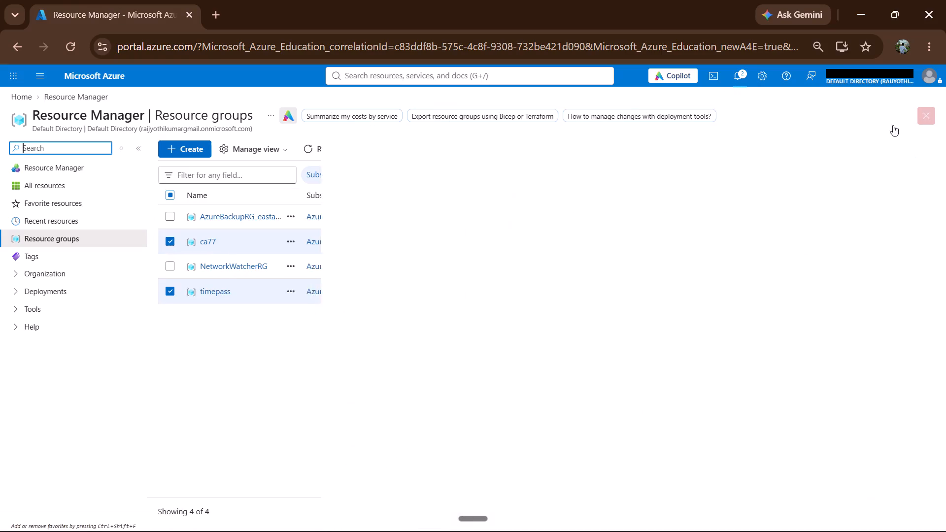
{"action": "left_click", "coordinate": [331, 145]}
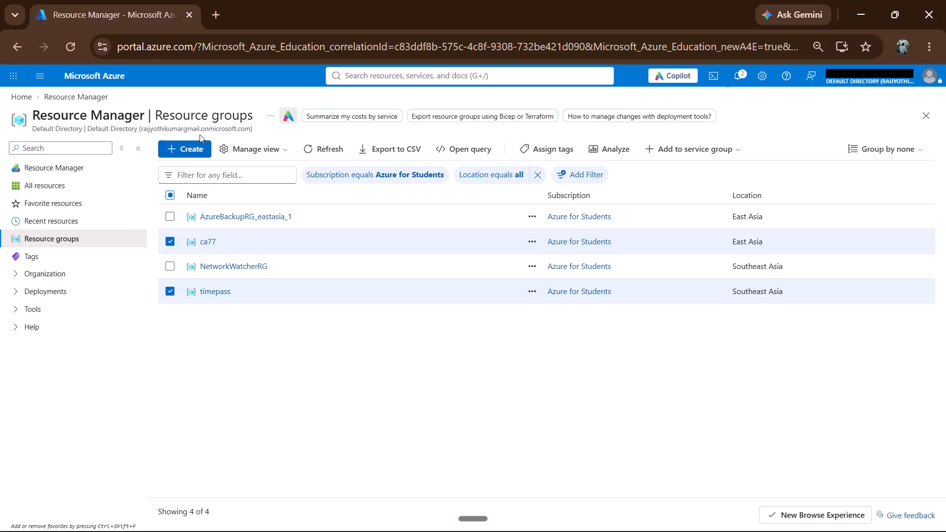
Search the portal for "vne", open the Virtual networks service, and start creating a virtual network.
{"action": "left_click", "coordinate": [381, 71]}
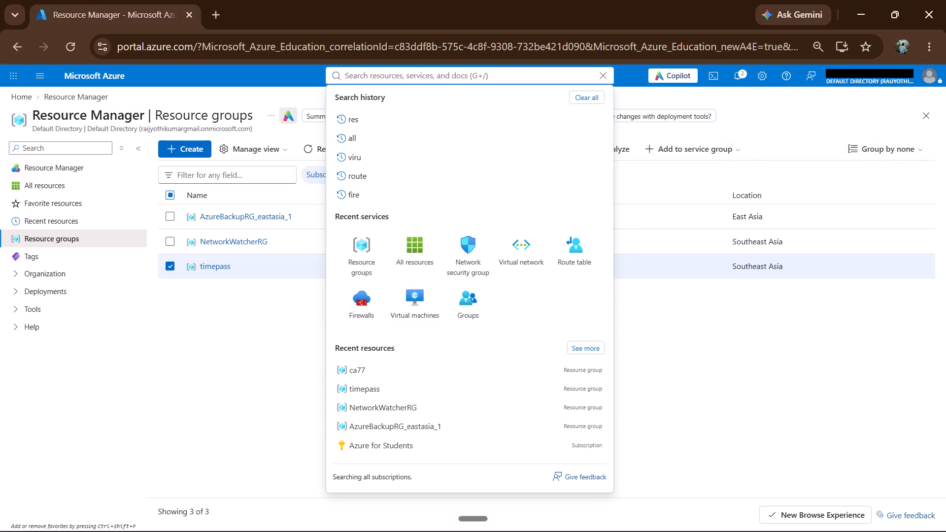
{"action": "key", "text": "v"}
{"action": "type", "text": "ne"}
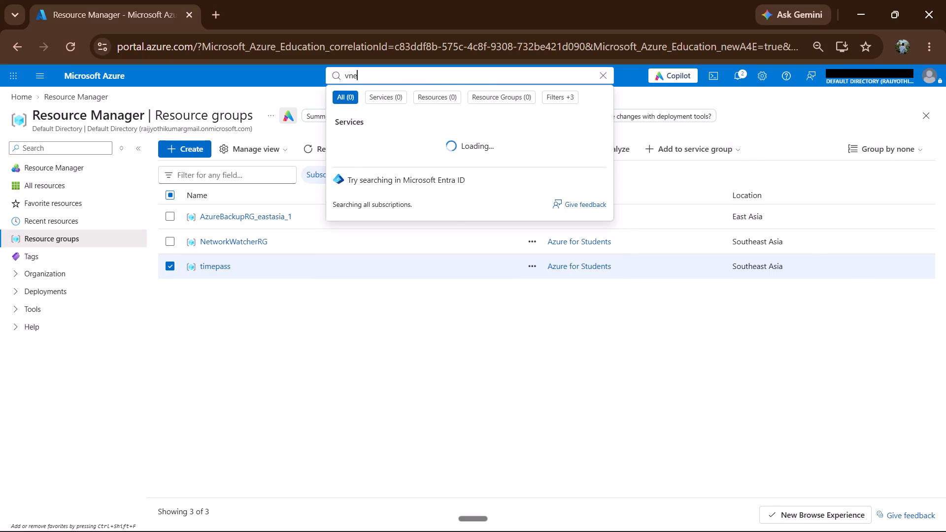
{"action": "left_click", "coordinate": [391, 133]}
{"action": "left_click", "coordinate": [395, 141]}
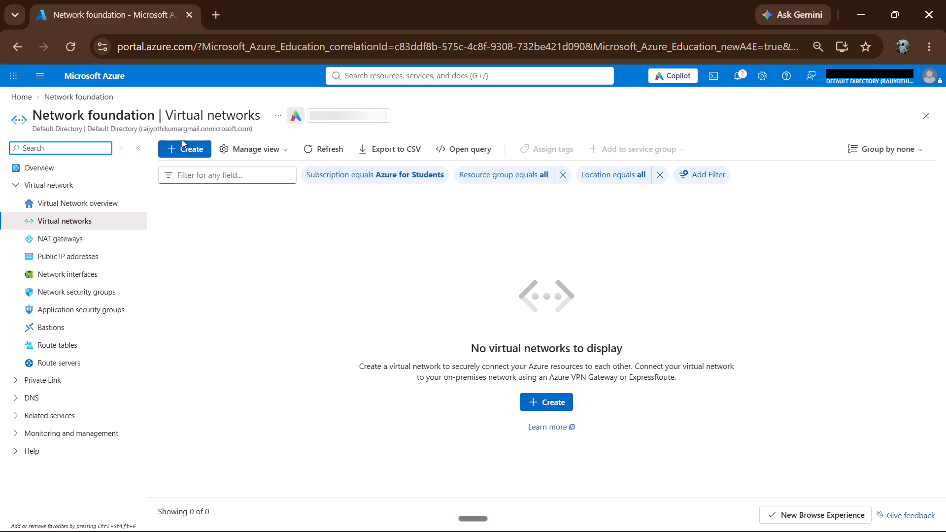
{"action": "left_click", "coordinate": [184, 144]}
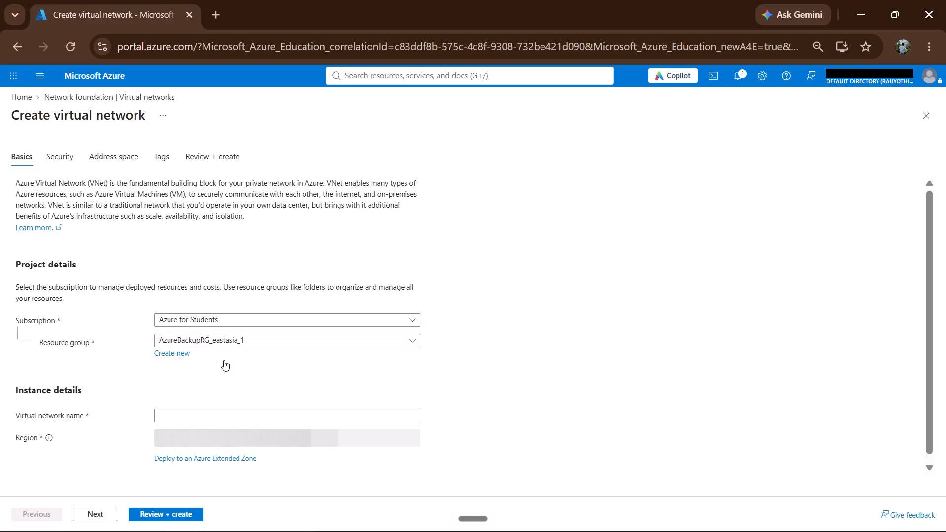
Complete the virtual network basics with resource group timepass, name timepass and region (Asia Pacific) Southeast Asia, and continue to the Security settings.
{"action": "left_click", "coordinate": [256, 339]}
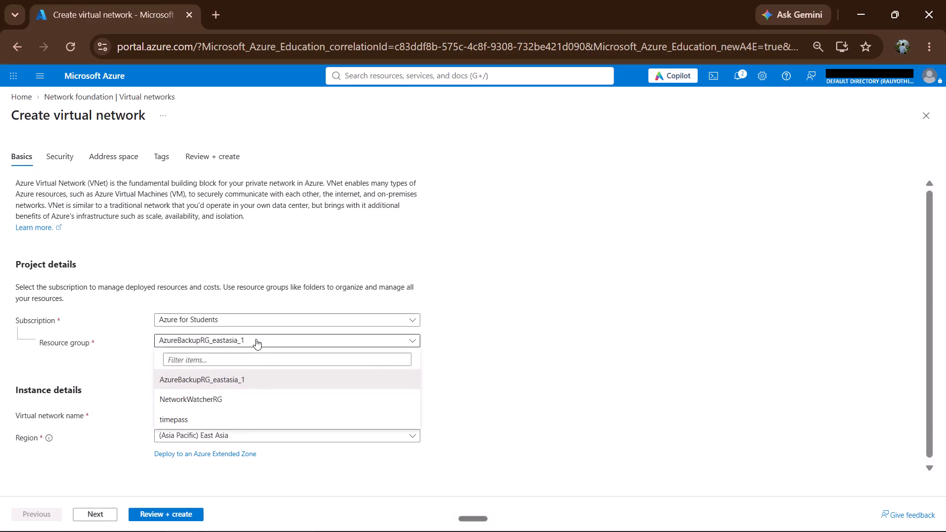
{"action": "scroll", "coordinate": [246, 408], "scroll_direction": "down", "scroll_amount": 1}
{"action": "left_click", "coordinate": [219, 419]}
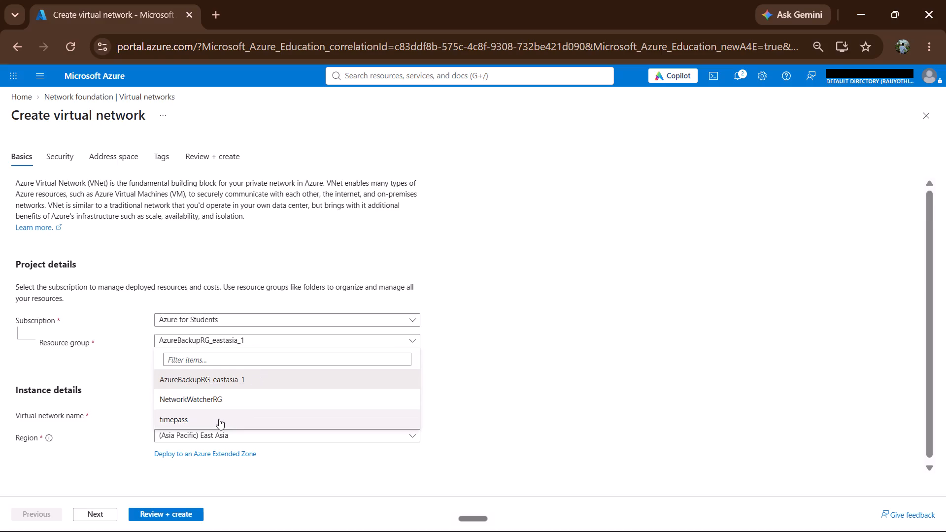
{"action": "left_click", "coordinate": [269, 418]}
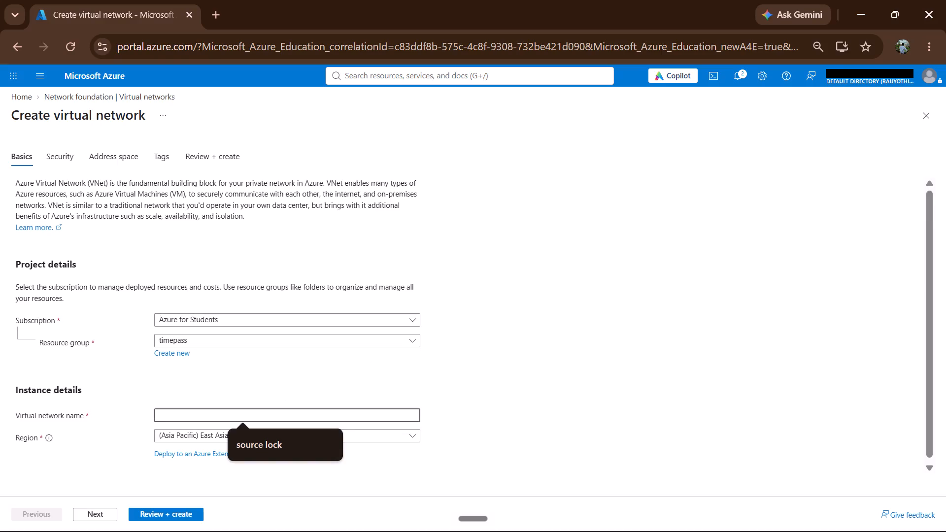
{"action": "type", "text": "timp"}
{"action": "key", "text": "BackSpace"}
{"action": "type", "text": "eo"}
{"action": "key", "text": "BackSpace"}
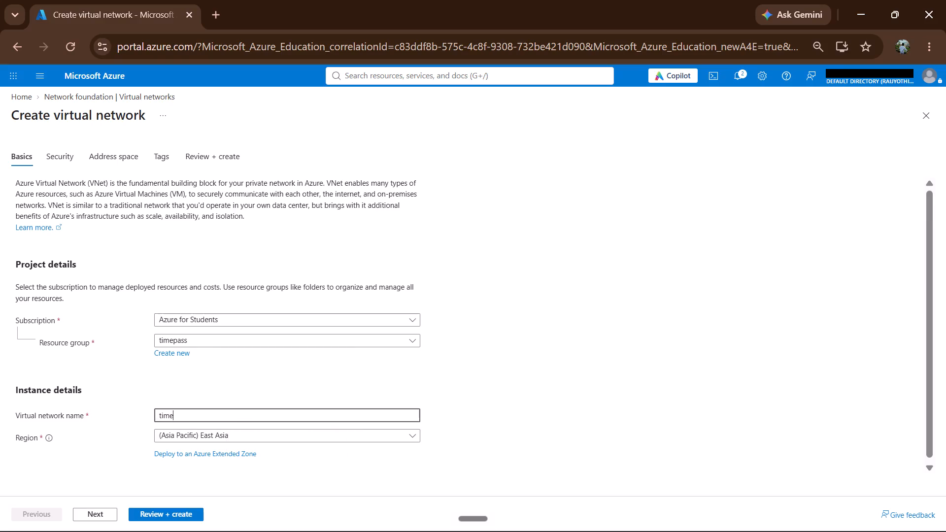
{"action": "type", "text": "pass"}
{"action": "scroll", "coordinate": [295, 432], "scroll_direction": "down", "scroll_amount": 1}
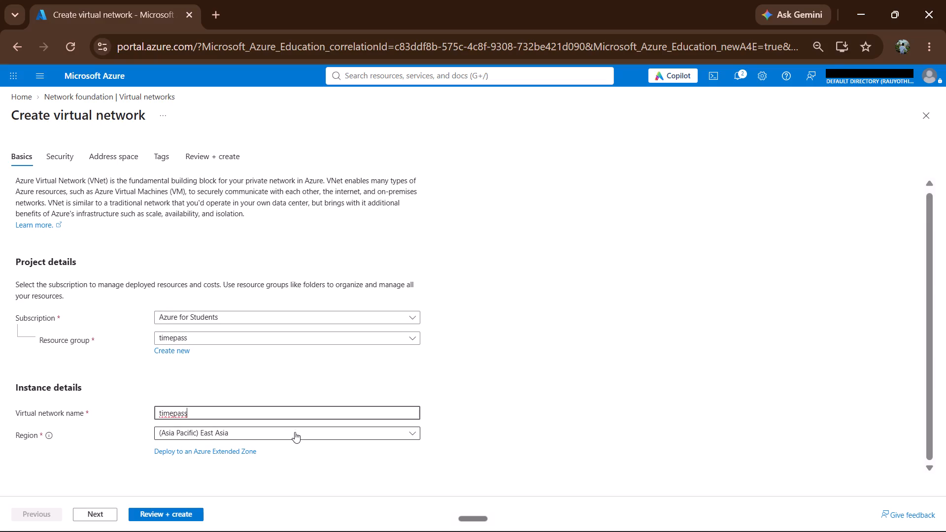
{"action": "left_click", "coordinate": [298, 435]}
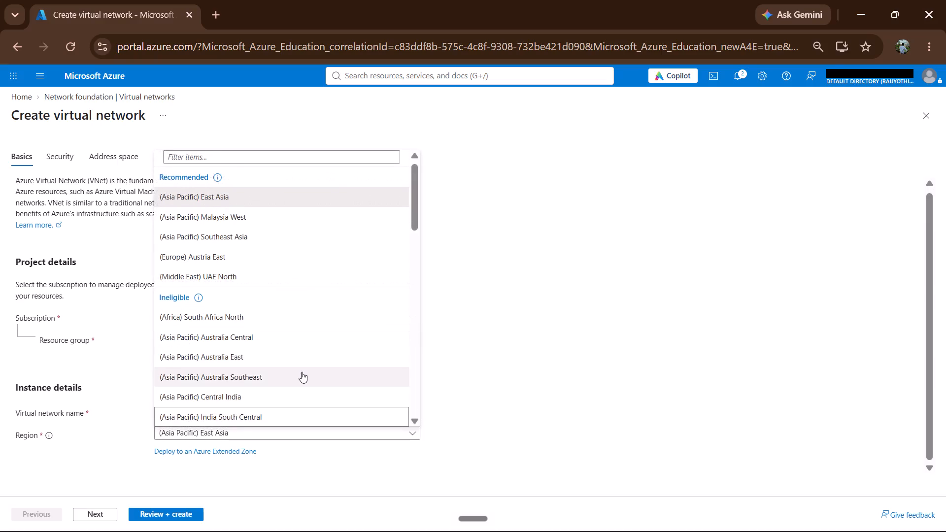
{"action": "left_click", "coordinate": [284, 235]}
{"action": "scroll", "coordinate": [290, 413], "scroll_direction": "down", "scroll_amount": 1}
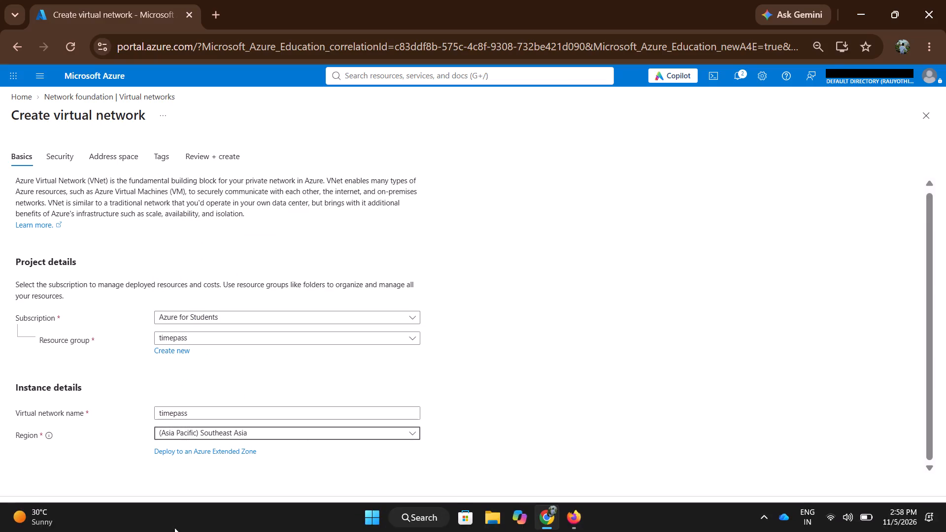
{"action": "left_click", "coordinate": [104, 515]}
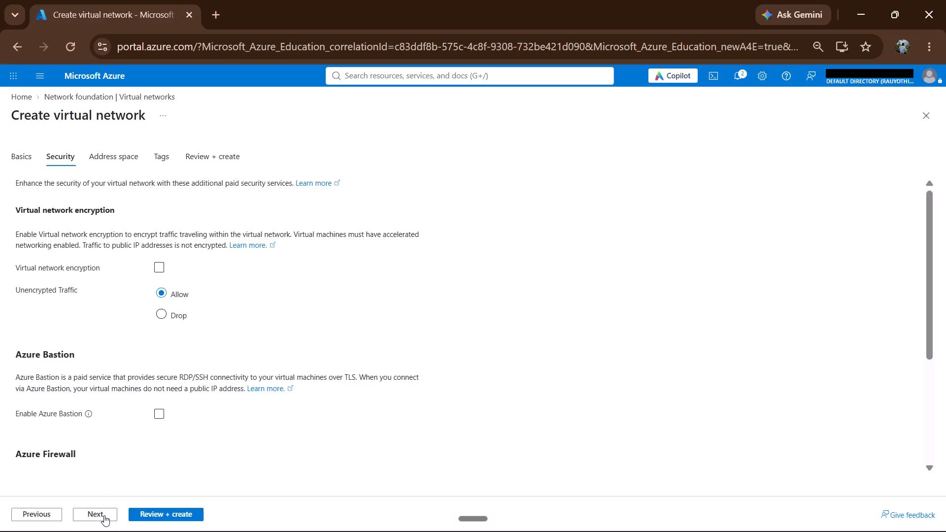
Enable Azure Firewall in the Security settings of the new virtual network.
{"action": "scroll", "coordinate": [100, 490], "scroll_direction": "down", "scroll_amount": 1}
{"action": "left_click", "coordinate": [107, 516]}
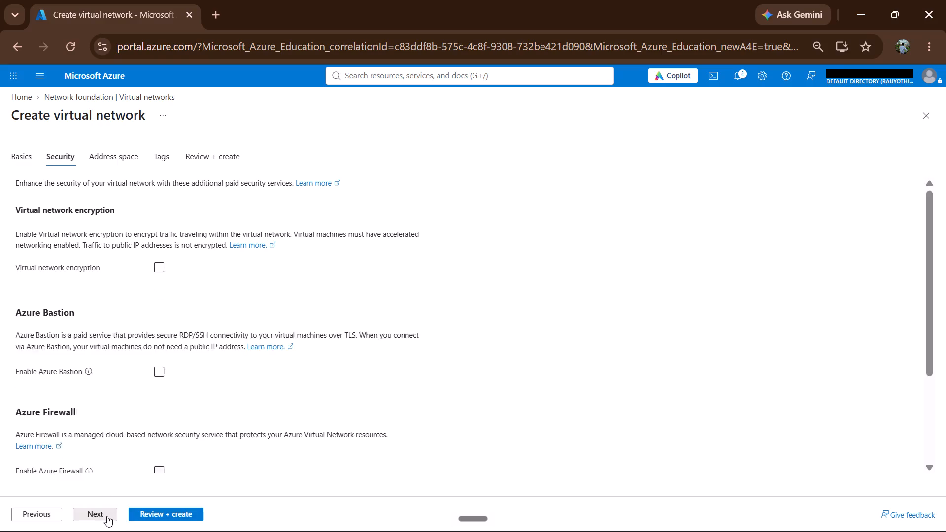
{"action": "left_click", "coordinate": [52, 514]}
{"action": "scroll", "coordinate": [234, 388], "scroll_direction": "down", "scroll_amount": 3}
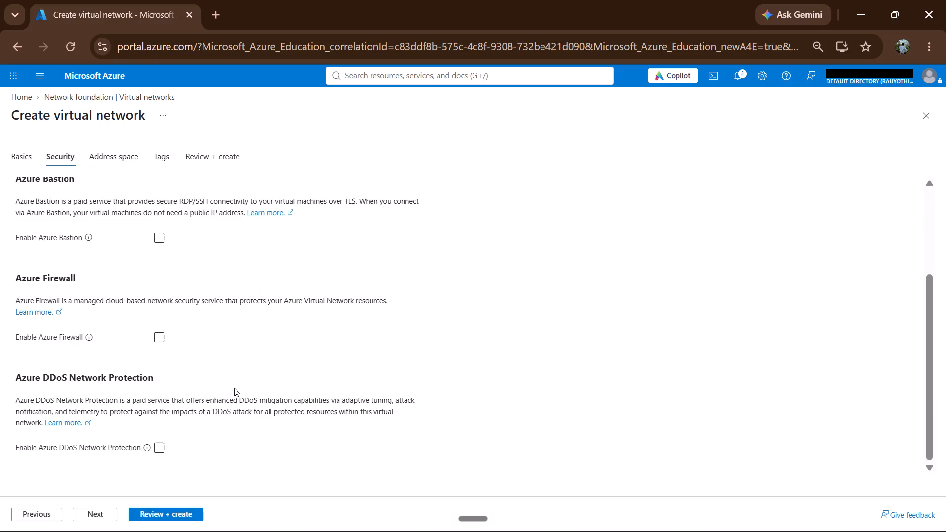
{"action": "left_click", "coordinate": [162, 336]}
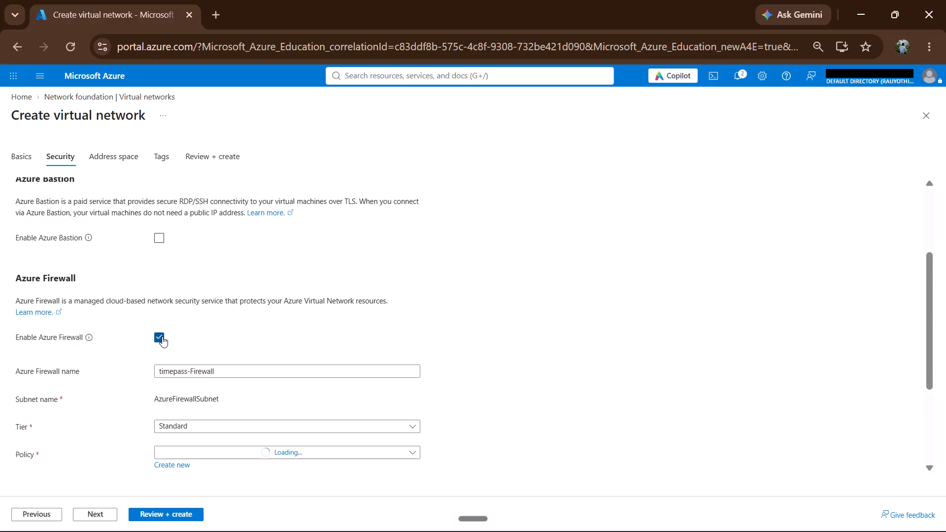
Review the firewall's name, tier, policy and public IP address options.
{"action": "scroll", "coordinate": [241, 336], "scroll_direction": "down", "scroll_amount": 1}
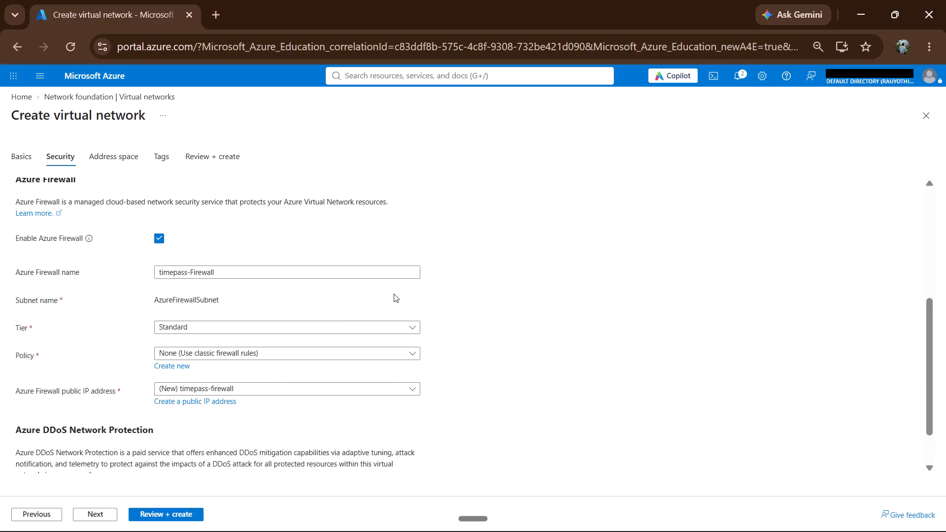
{"action": "scroll", "coordinate": [461, 289], "scroll_direction": "down", "scroll_amount": 1}
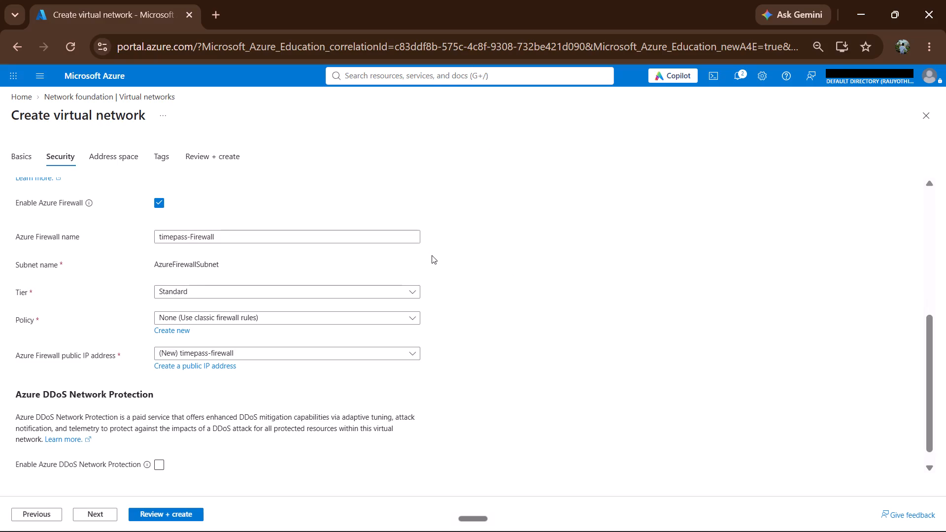
{"action": "scroll", "coordinate": [477, 284], "scroll_direction": "up", "scroll_amount": 1}
{"action": "scroll", "coordinate": [485, 339], "scroll_direction": "down", "scroll_amount": 2}
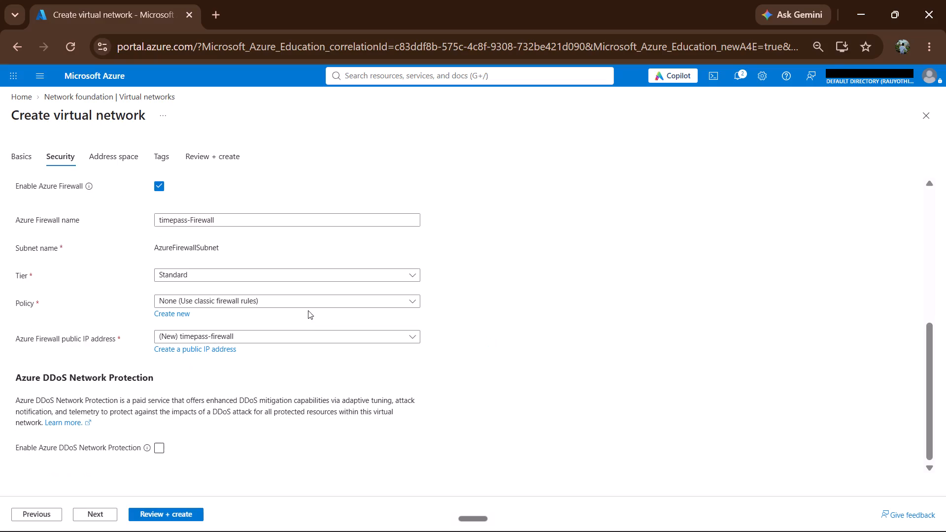
{"action": "left_click", "coordinate": [327, 300]}
{"action": "left_click", "coordinate": [327, 300]}
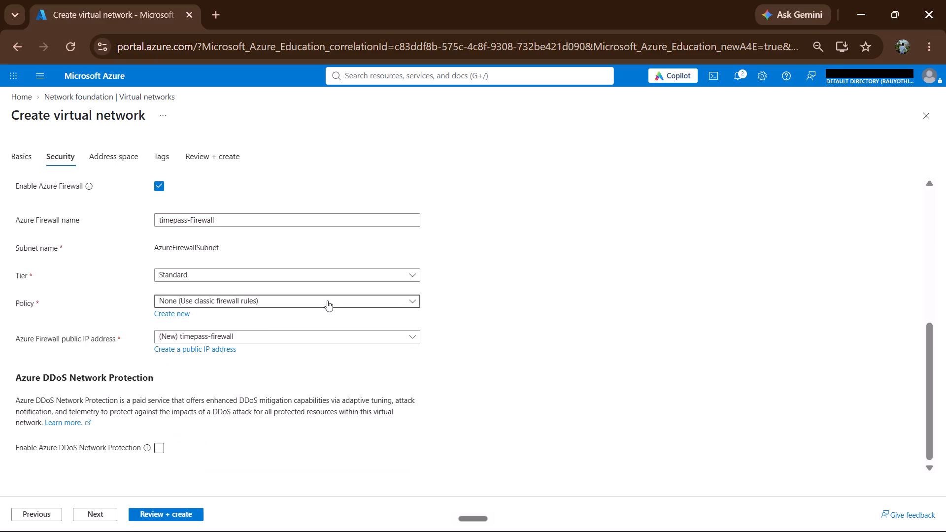
{"action": "scroll", "coordinate": [306, 349], "scroll_direction": "down", "scroll_amount": 1}
{"action": "left_click", "coordinate": [405, 338]}
{"action": "left_click", "coordinate": [405, 338]}
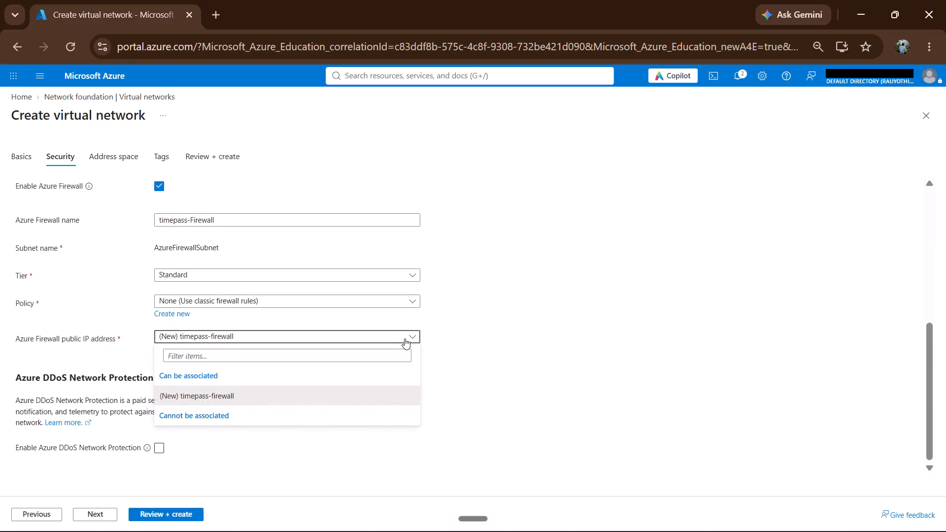
{"action": "scroll", "coordinate": [541, 333], "scroll_direction": "up", "scroll_amount": 1}
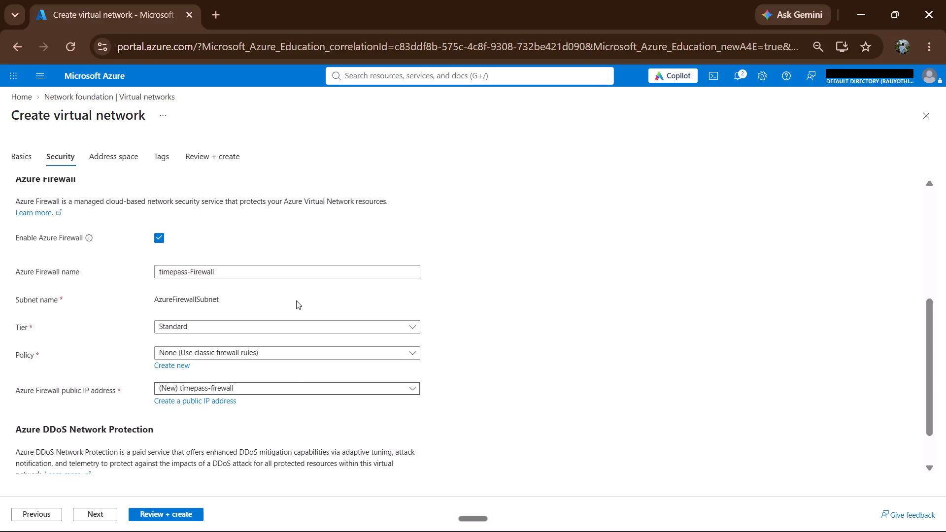
{"action": "scroll", "coordinate": [296, 300], "scroll_direction": "up", "scroll_amount": 2}
{"action": "scroll", "coordinate": [277, 366], "scroll_direction": "down", "scroll_amount": 2}
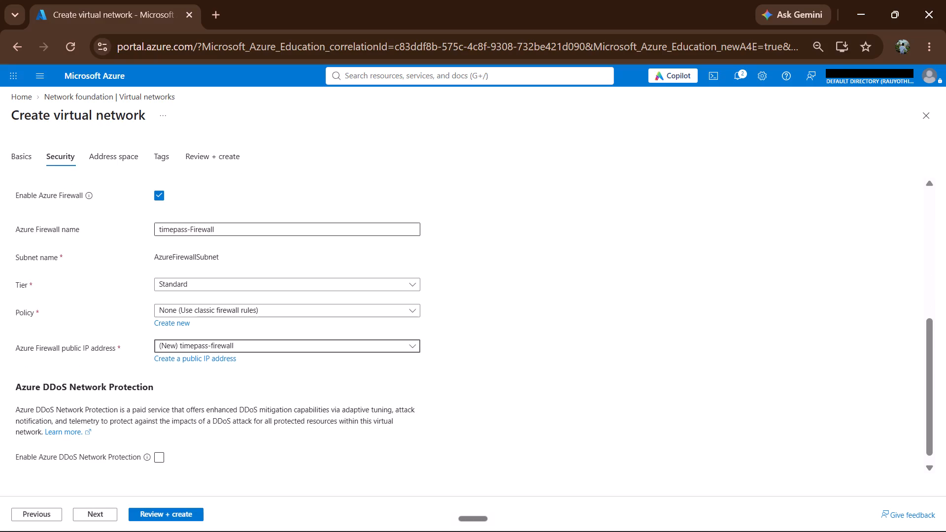
{"action": "left_click", "coordinate": [304, 233]}
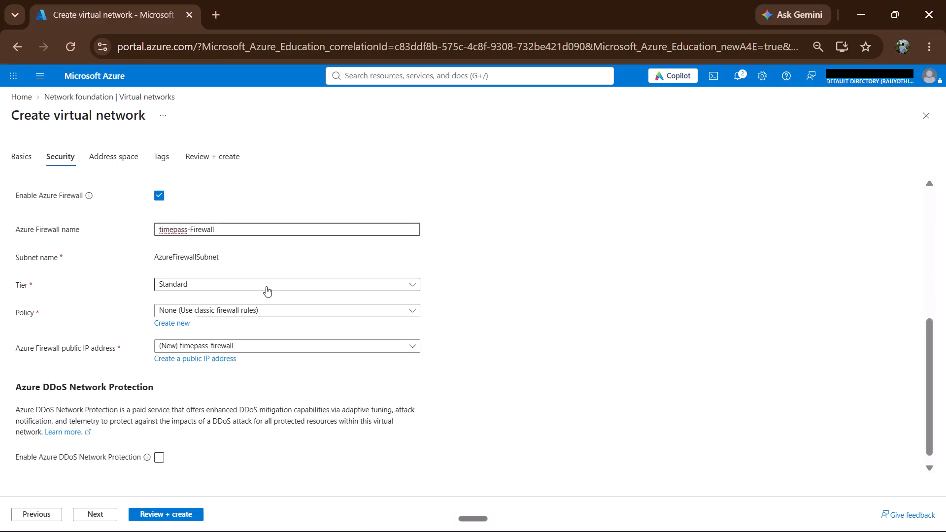
{"action": "left_click", "coordinate": [269, 287]}
{"action": "left_click", "coordinate": [269, 287]}
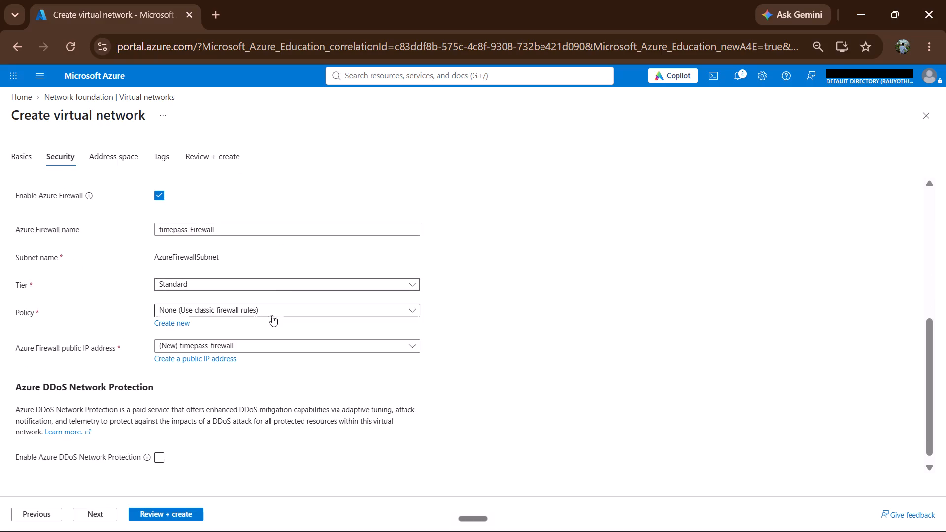
{"action": "left_click", "coordinate": [275, 316]}
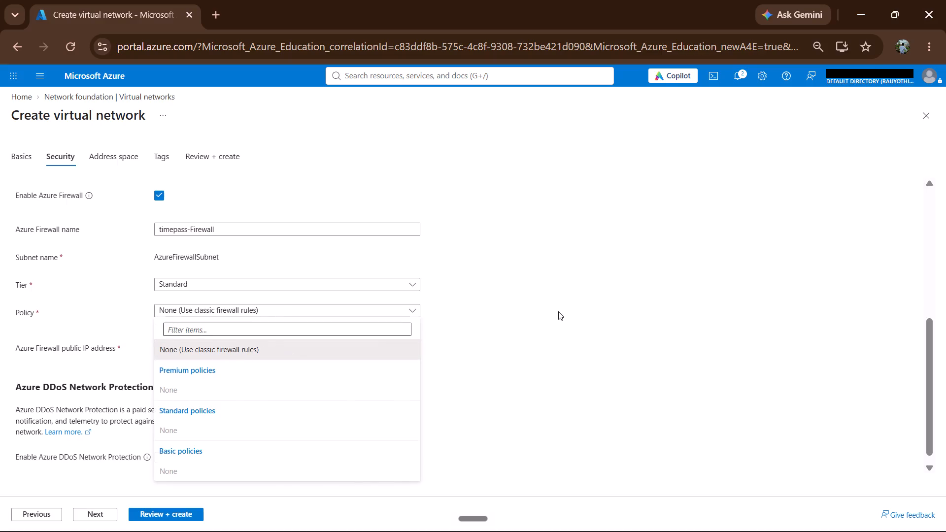
{"action": "left_click", "coordinate": [558, 311]}
Create a new firewall policy named timepass-firewall-policy for the firewall.
{"action": "left_click", "coordinate": [173, 324]}
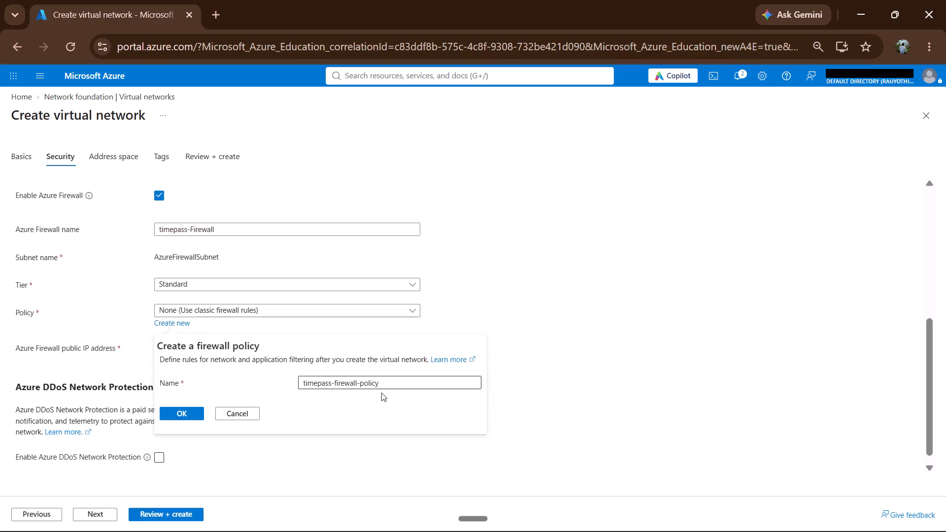
{"action": "left_click", "coordinate": [192, 414]}
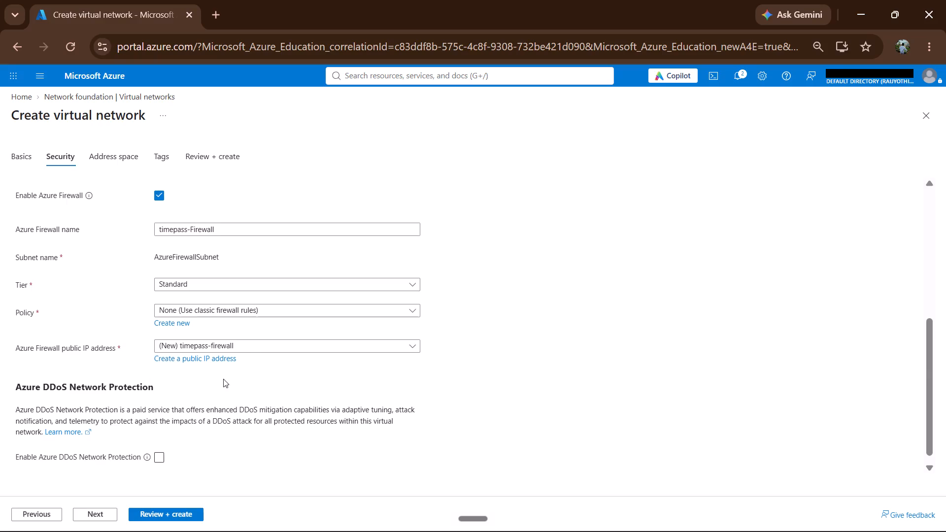
Choose the new timepass-firewall address as the Azure Firewall public IP address.
{"action": "left_click", "coordinate": [247, 346]}
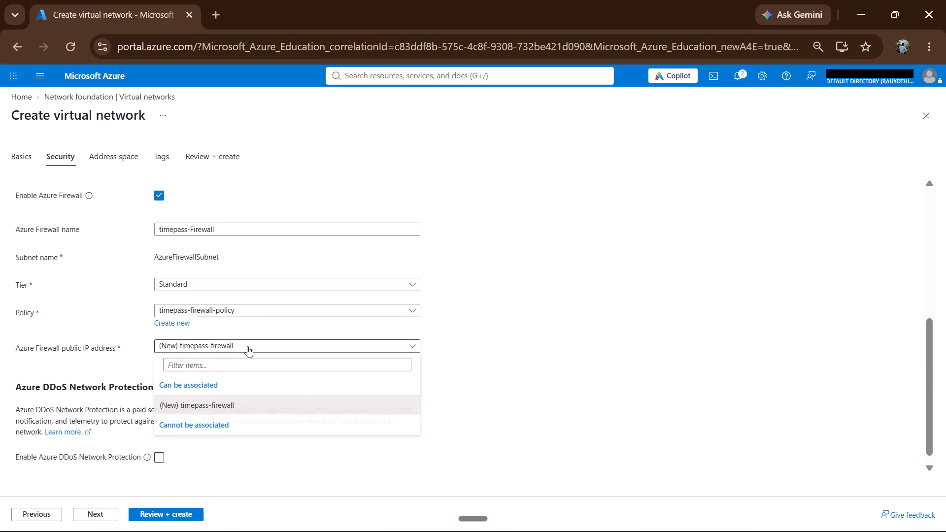
{"action": "left_click", "coordinate": [284, 348]}
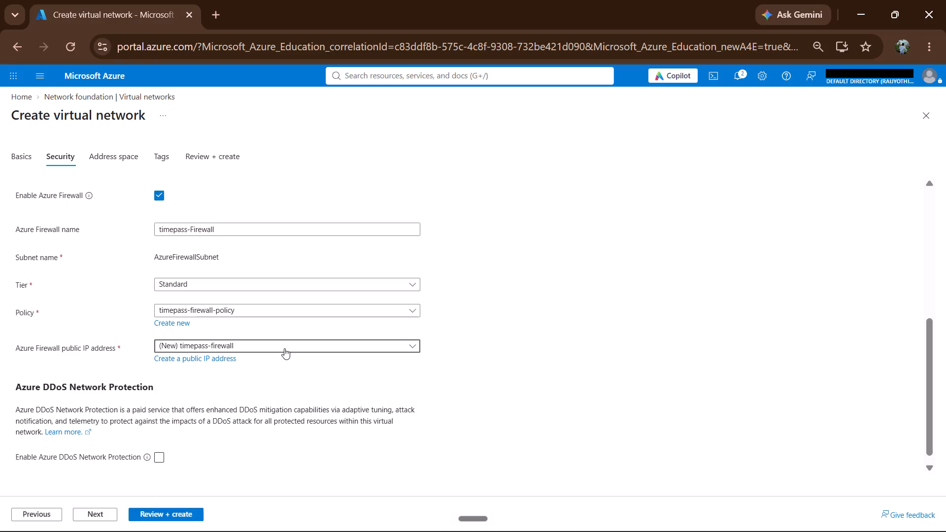
{"action": "scroll", "coordinate": [201, 396], "scroll_direction": "down", "scroll_amount": 1}
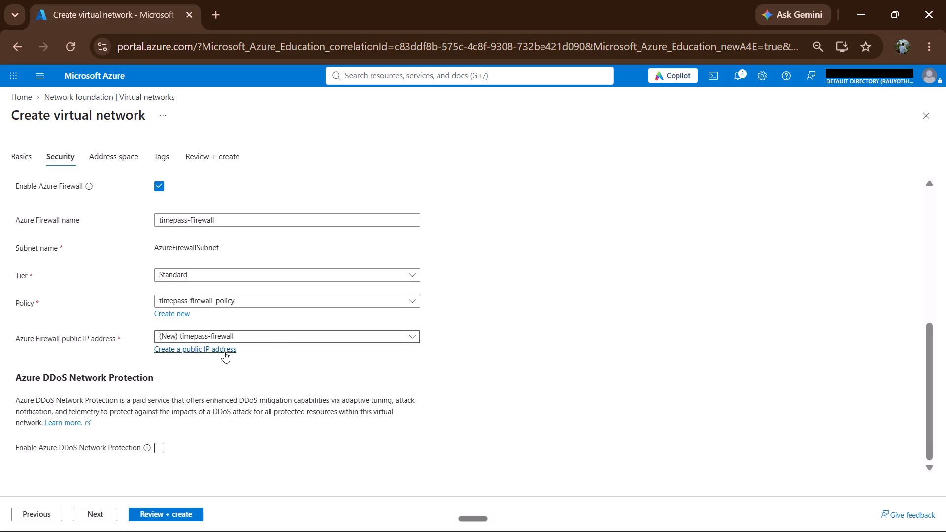
{"action": "left_click", "coordinate": [244, 339]}
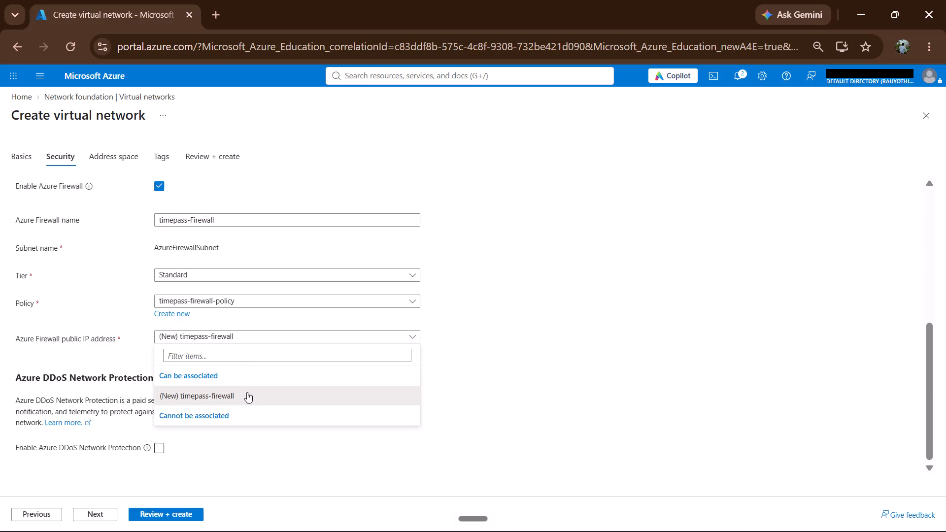
{"action": "left_click", "coordinate": [247, 398]}
{"action": "scroll", "coordinate": [247, 398], "scroll_direction": "down", "scroll_amount": 2}
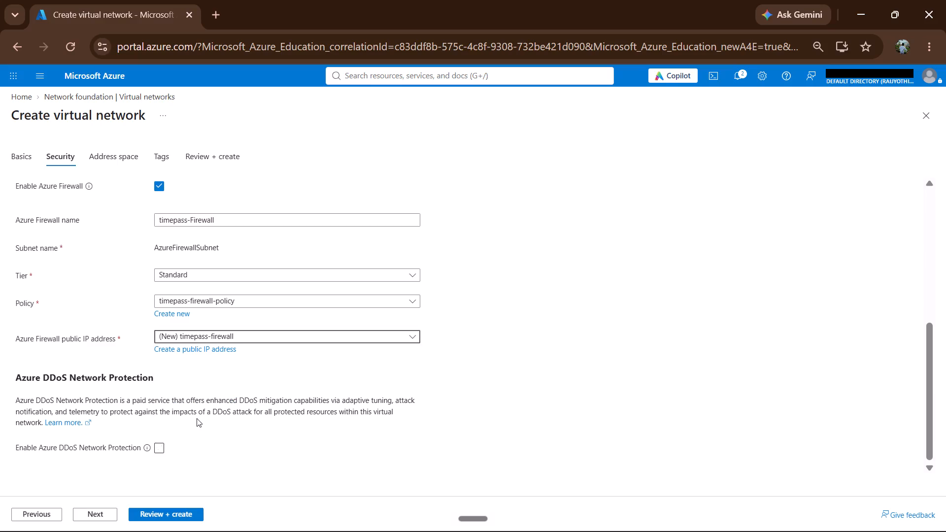
In the virtual network's address space, open the default subnet for editing and change its name to timepass1.
{"action": "scroll", "coordinate": [197, 418], "scroll_direction": "up", "scroll_amount": 5}
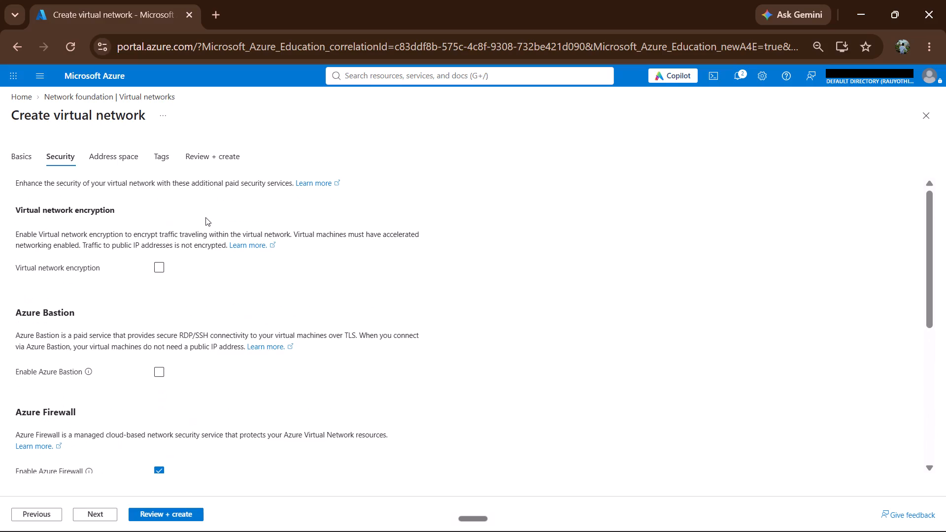
{"action": "left_click", "coordinate": [124, 158]}
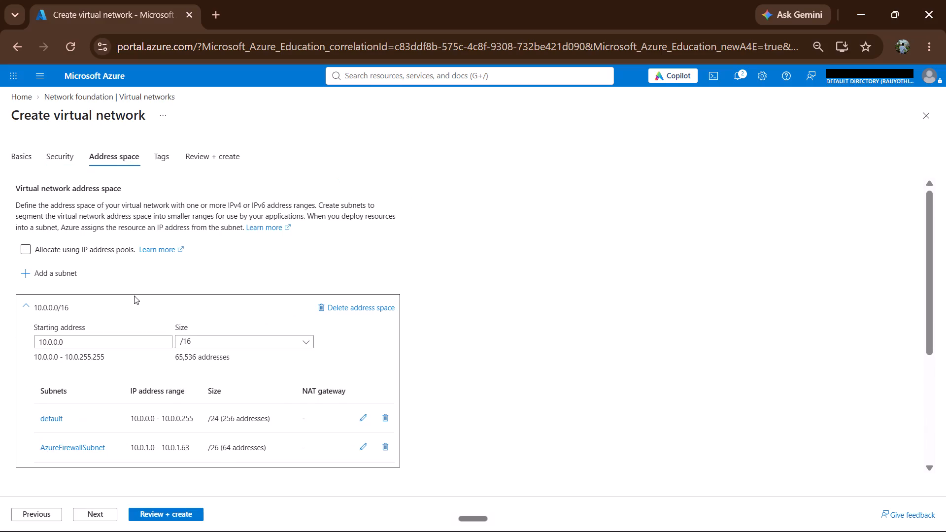
{"action": "scroll", "coordinate": [161, 325], "scroll_direction": "down", "scroll_amount": 1}
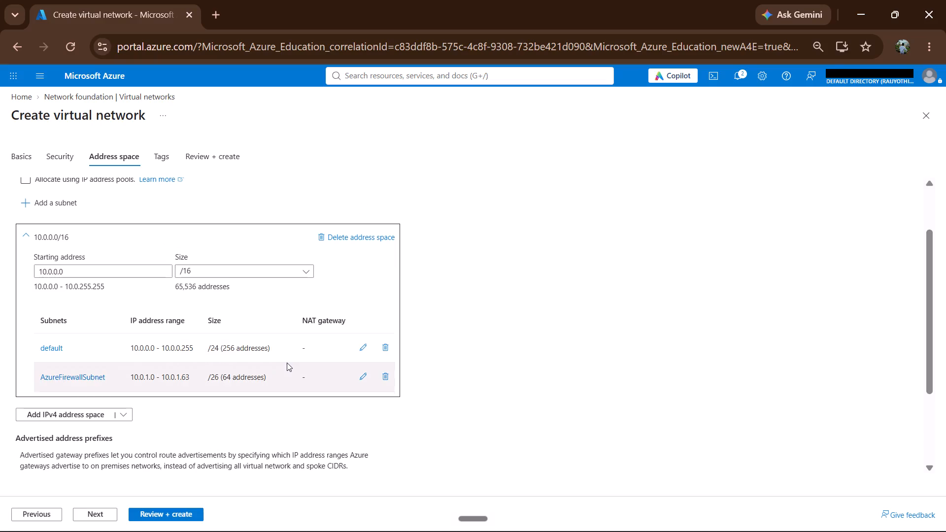
{"action": "scroll", "coordinate": [205, 435], "scroll_direction": "down", "scroll_amount": 1}
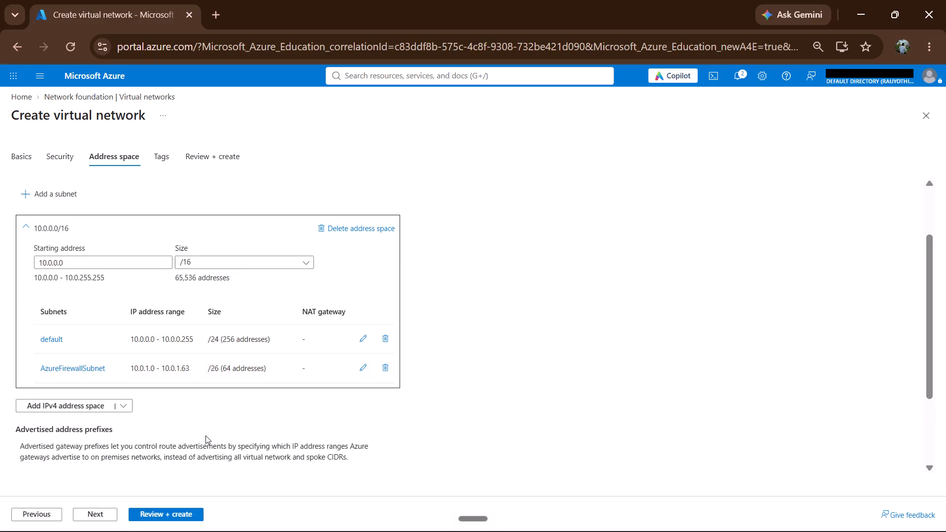
{"action": "scroll", "coordinate": [205, 435], "scroll_direction": "down", "scroll_amount": 1}
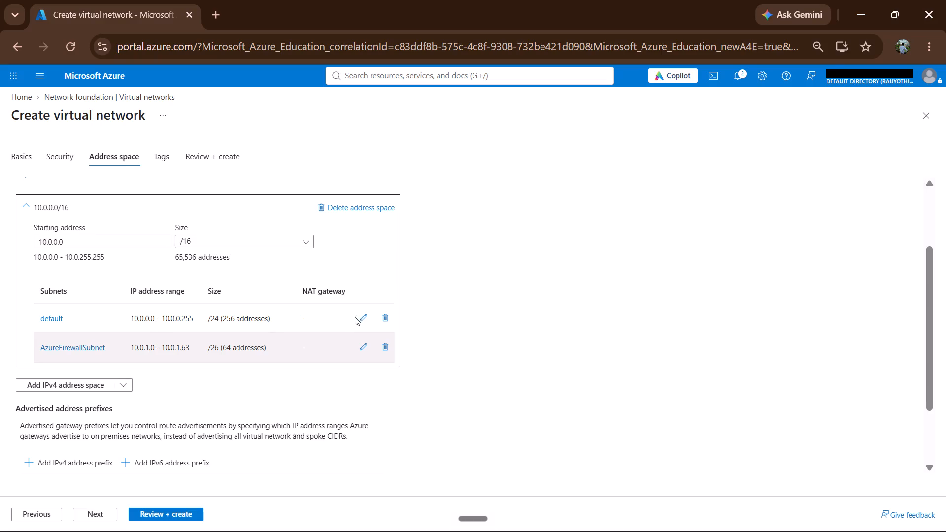
{"action": "left_click", "coordinate": [360, 317]}
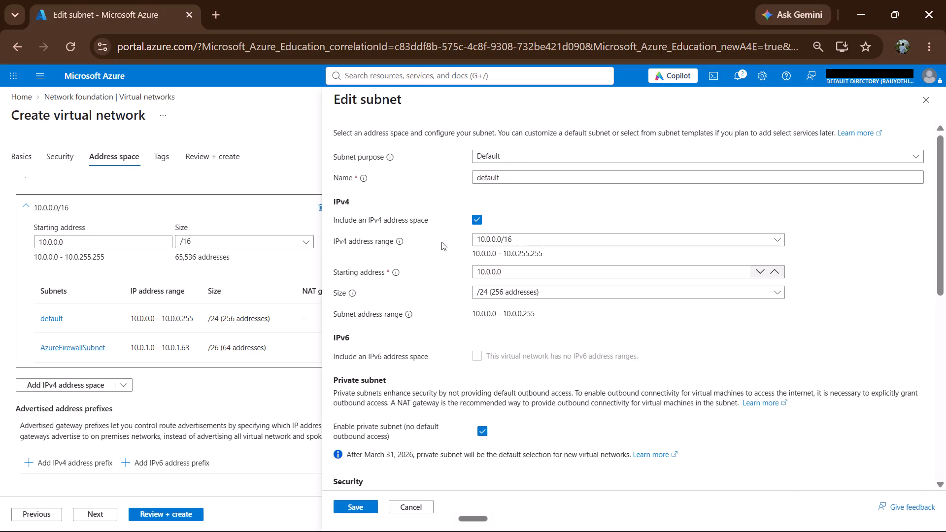
{"action": "left_click", "coordinate": [504, 176]}
{"action": "key", "text": "BackSpace"}
{"action": "key", "text": "BackSpace"}
{"action": "key", "text": "BackSpace"}
{"action": "key", "text": "BackSpace"}
{"action": "key", "text": "BackSpace"}
{"action": "key", "text": "BackSpace"}
{"action": "key", "text": "BackSpace"}
{"action": "key", "text": "BackSpace"}
{"action": "key", "text": "BackSpace"}
{"action": "key", "text": "BackSpace"}
{"action": "key", "text": "BackSpace"}
{"action": "key", "text": "BackSpace"}
{"action": "key", "text": "BackSpace"}
{"action": "key", "text": "BackSpace"}
{"action": "key", "text": "BackSpace"}
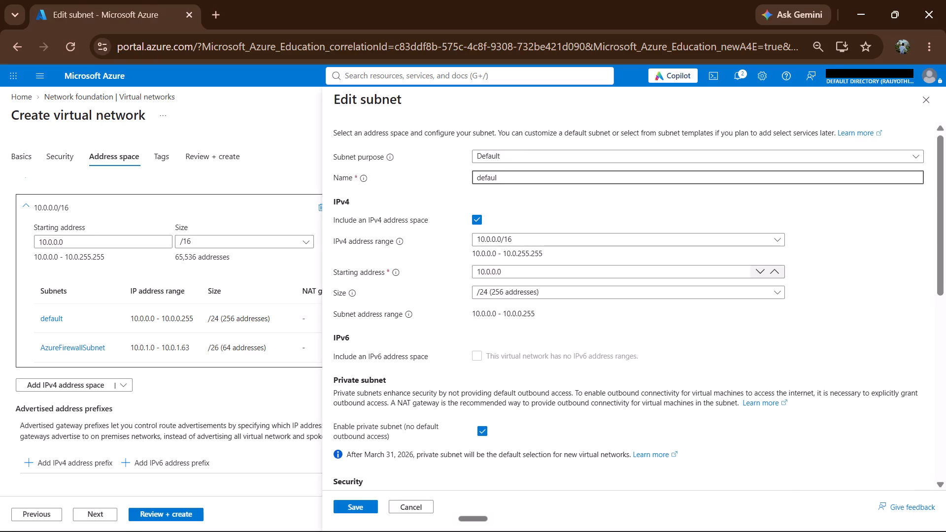
{"action": "type", "text": "timpe"}
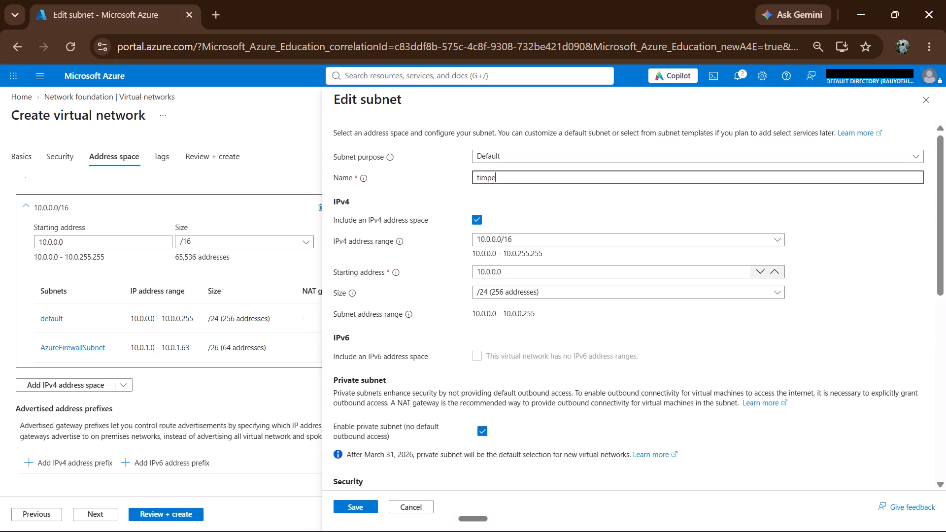
{"action": "key", "text": "BackSpace"}
{"action": "key", "text": "BackSpace"}
{"action": "key", "text": "e"}
{"action": "type", "text": "pass"}
{"action": "key", "text": "1"}
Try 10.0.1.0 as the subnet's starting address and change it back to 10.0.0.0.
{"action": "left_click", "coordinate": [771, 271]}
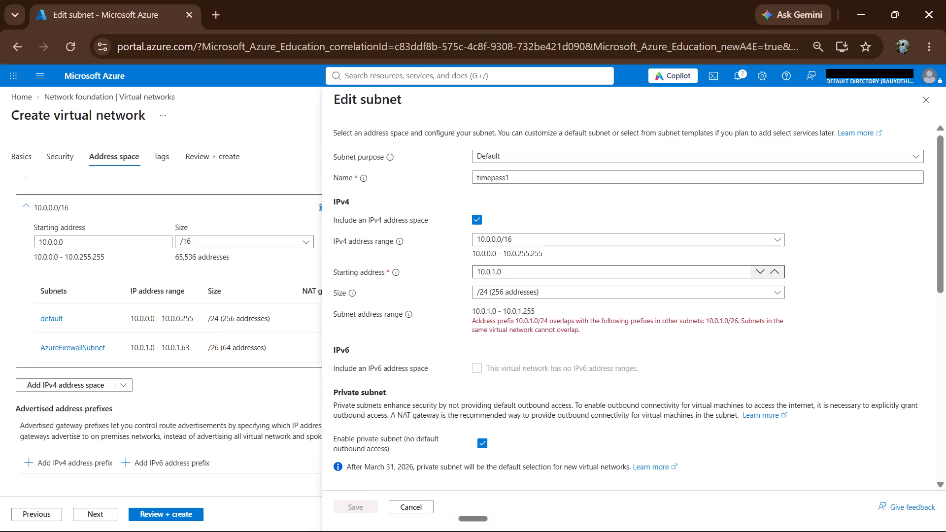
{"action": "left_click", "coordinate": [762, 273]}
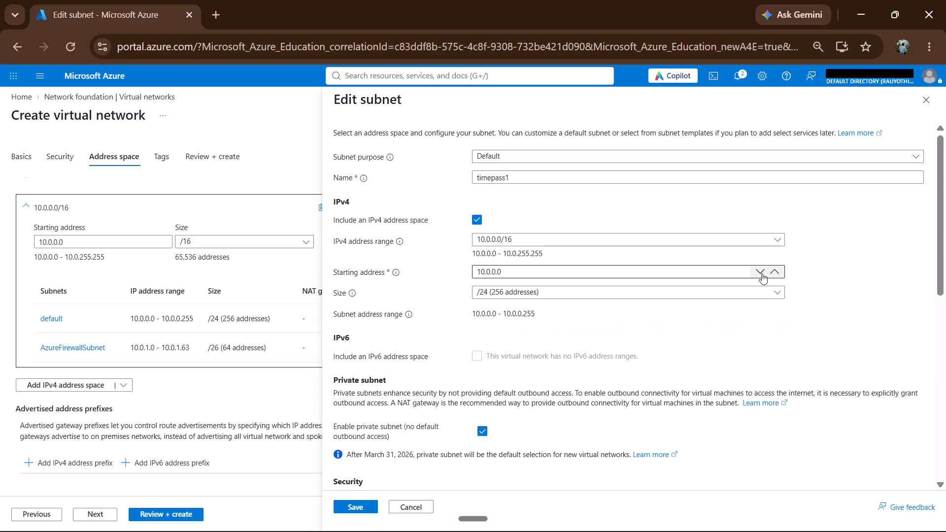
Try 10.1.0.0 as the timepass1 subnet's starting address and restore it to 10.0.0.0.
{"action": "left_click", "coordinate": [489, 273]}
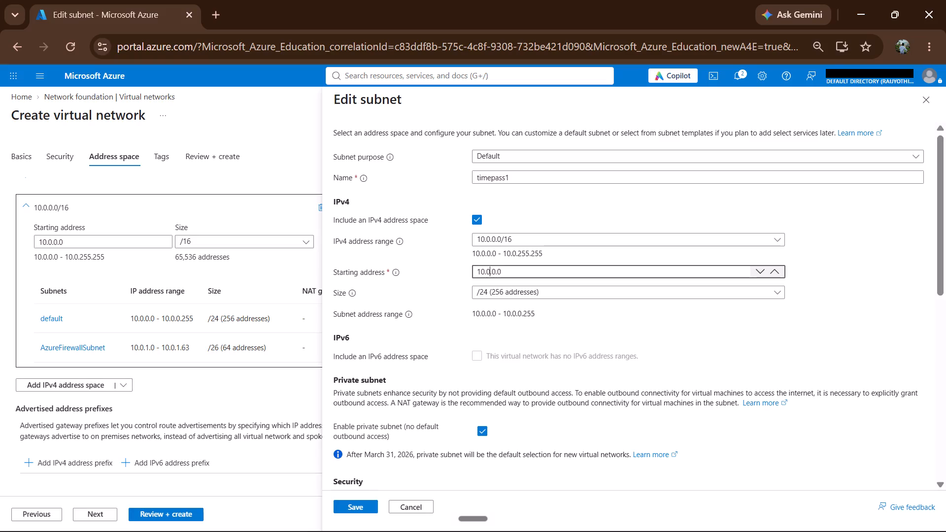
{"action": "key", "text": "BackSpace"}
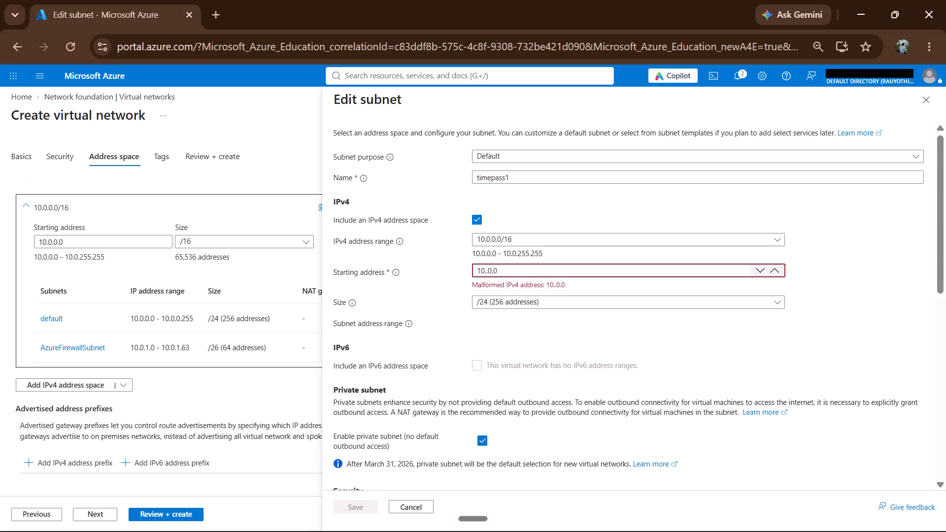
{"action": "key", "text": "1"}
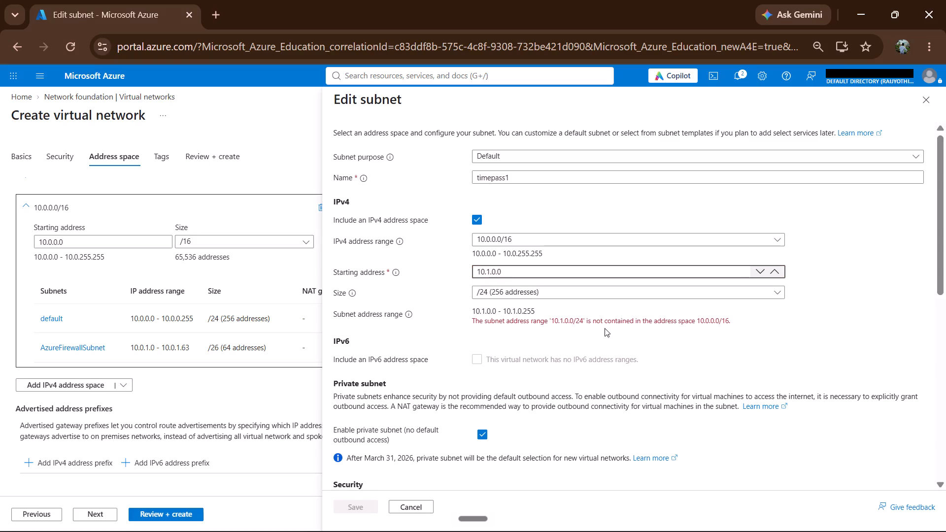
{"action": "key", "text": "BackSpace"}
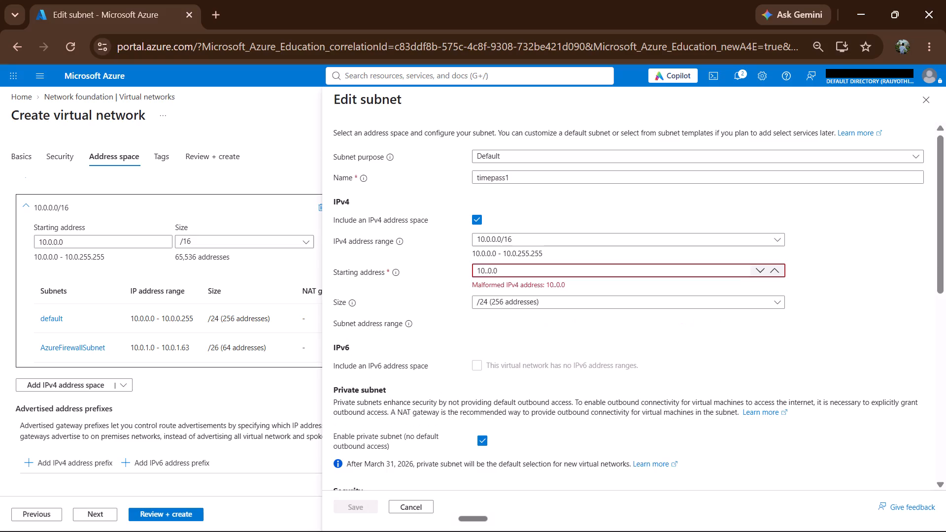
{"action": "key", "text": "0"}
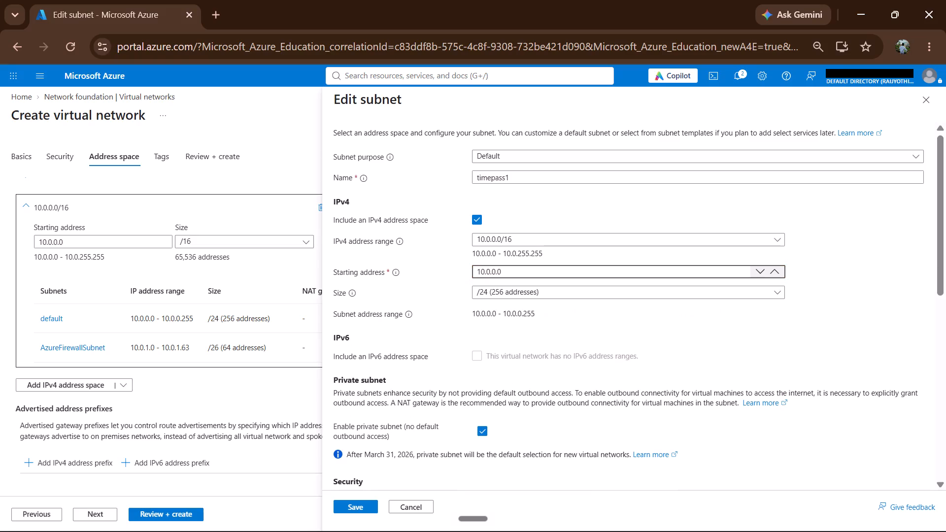
Save the edited timepass1 subnet.
{"action": "left_click", "coordinate": [353, 506]}
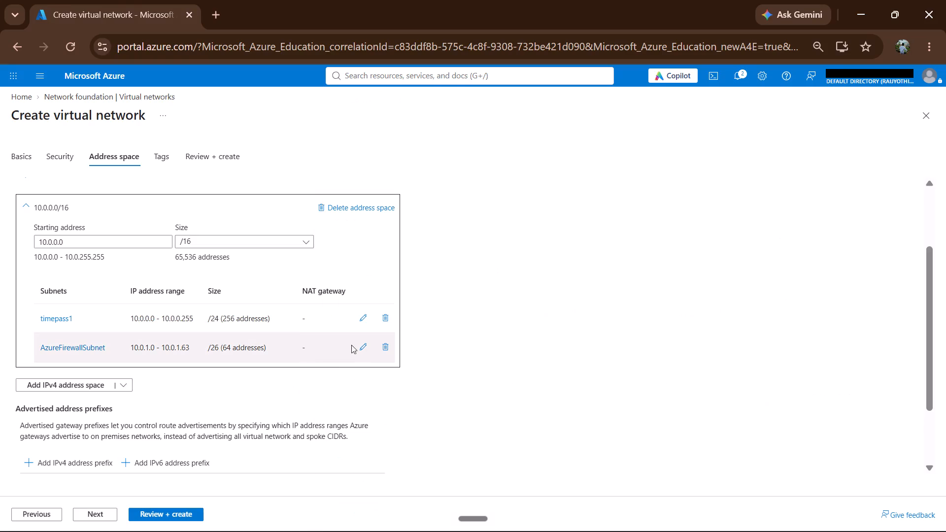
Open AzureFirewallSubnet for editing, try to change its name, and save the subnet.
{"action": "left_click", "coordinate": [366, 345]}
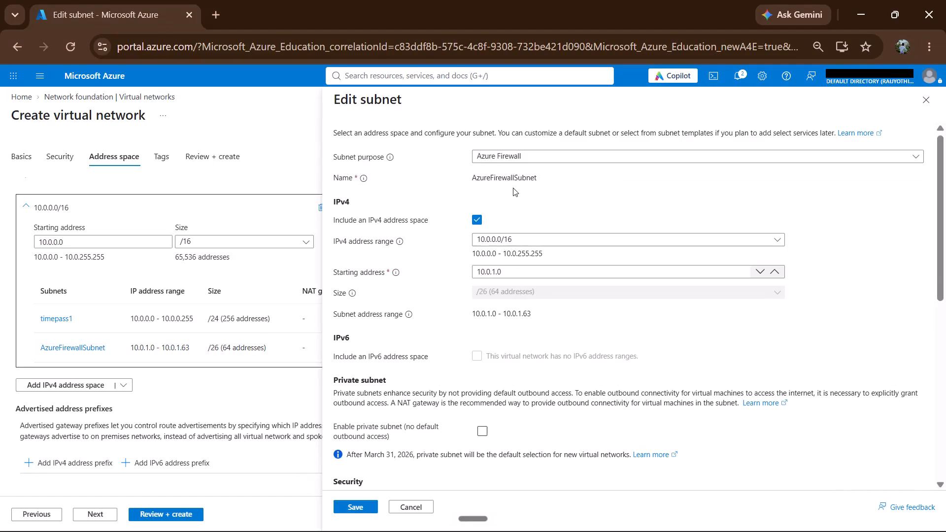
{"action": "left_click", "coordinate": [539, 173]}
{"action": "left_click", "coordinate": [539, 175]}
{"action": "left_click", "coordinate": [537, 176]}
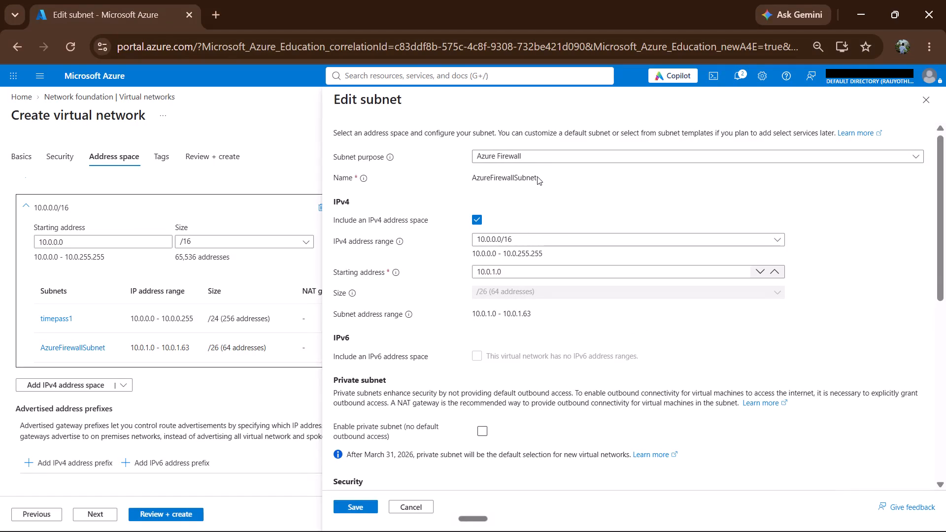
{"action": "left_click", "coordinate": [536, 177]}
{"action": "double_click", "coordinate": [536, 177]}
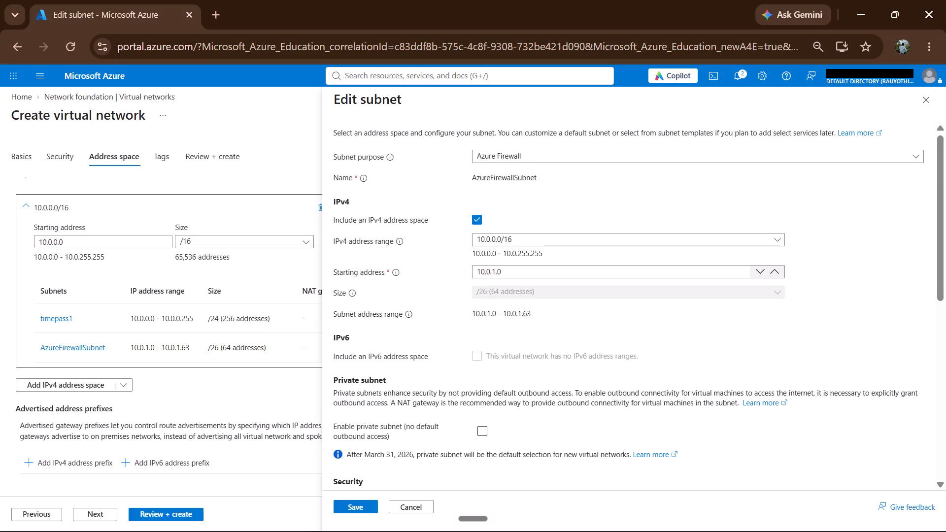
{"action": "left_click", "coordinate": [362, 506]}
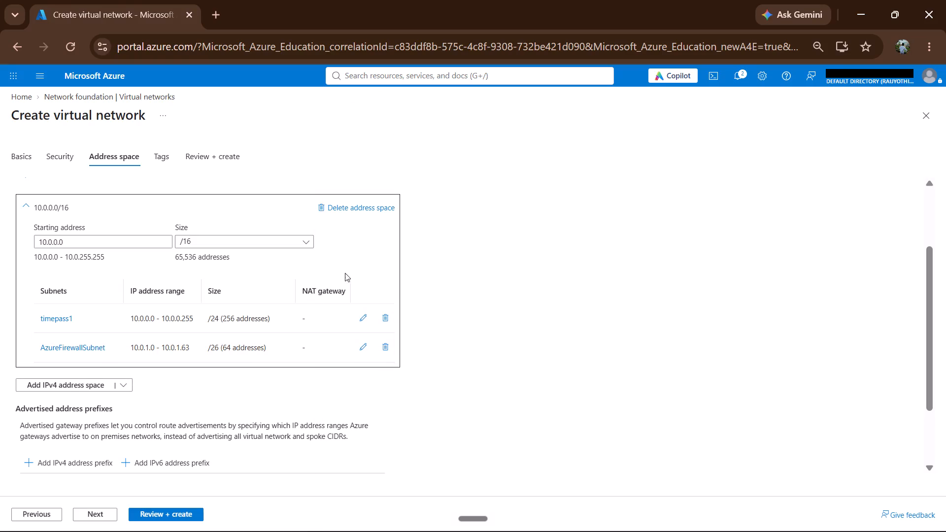
Add another subnet named timepass2 to the virtual network's 10.0.0.0/16 address space.
{"action": "scroll", "coordinate": [296, 286], "scroll_direction": "down", "scroll_amount": 2}
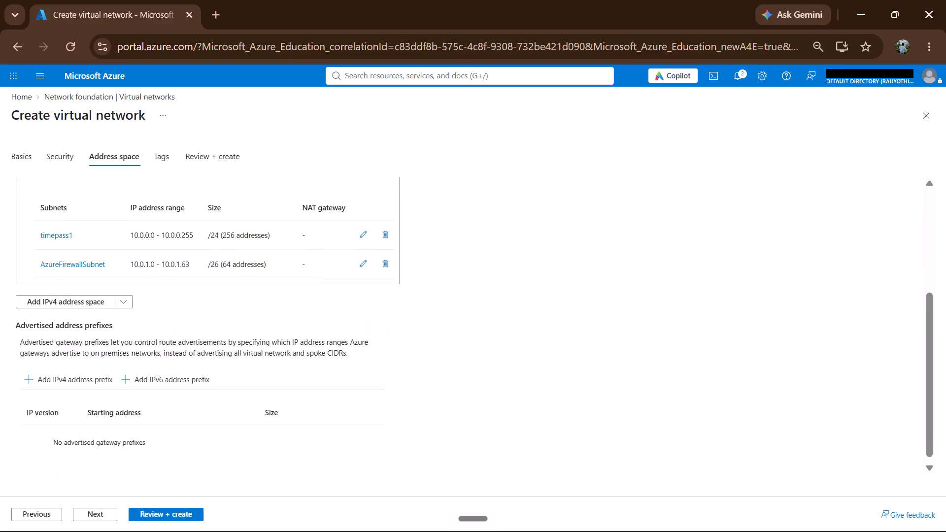
{"action": "scroll", "coordinate": [229, 351], "scroll_direction": "up", "scroll_amount": 2}
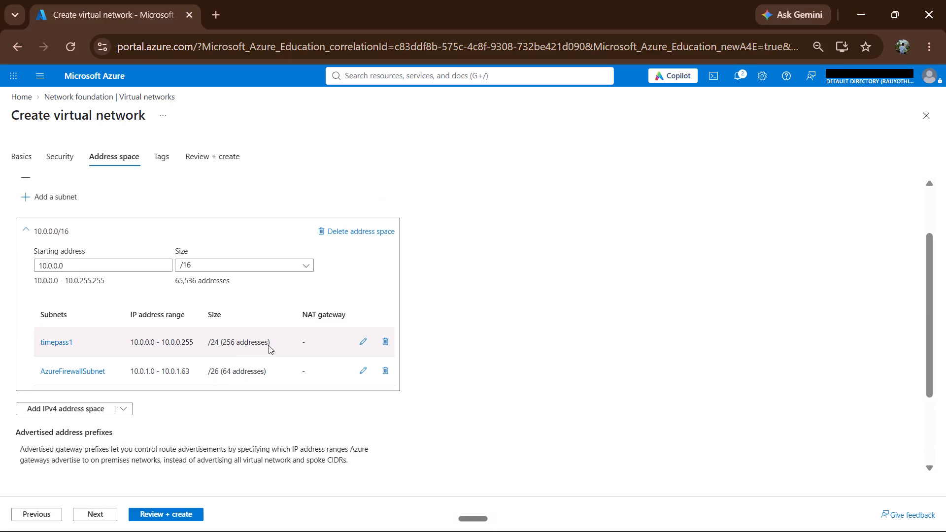
{"action": "left_click", "coordinate": [58, 195]}
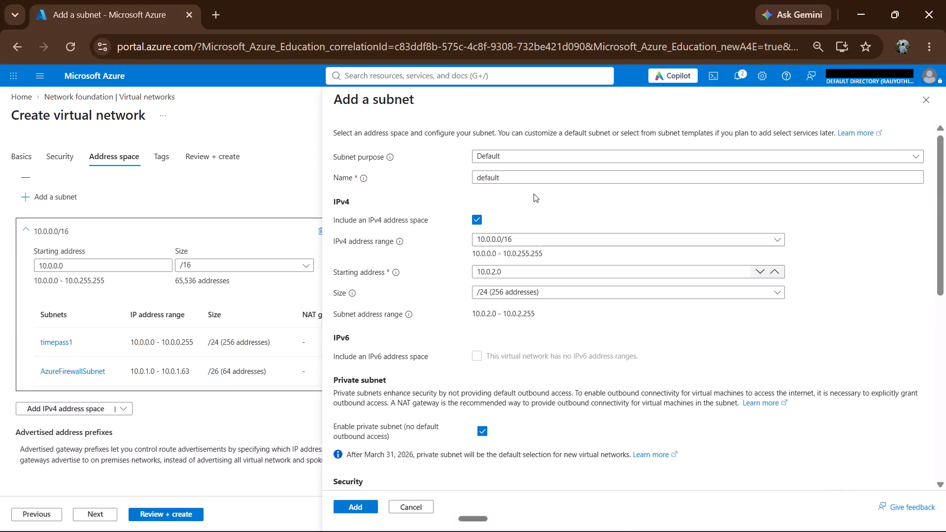
{"action": "left_click", "coordinate": [518, 180]}
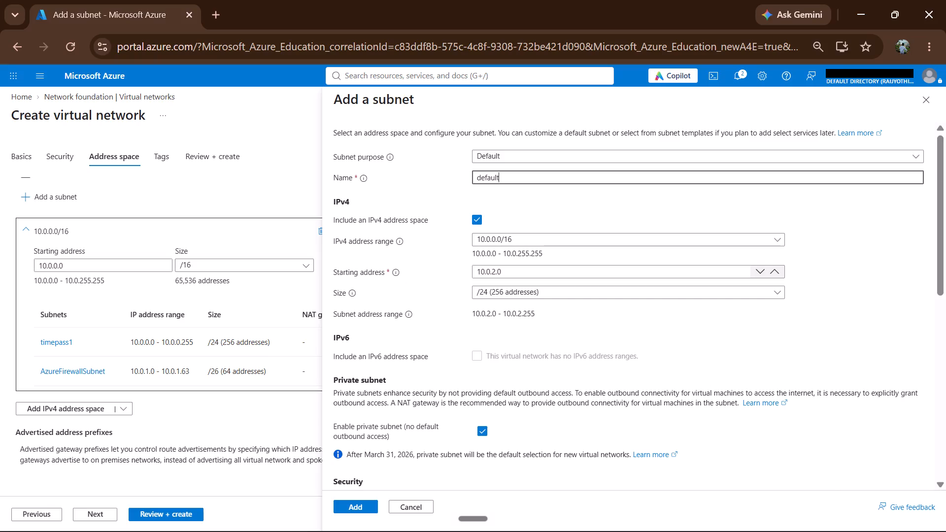
{"action": "key", "text": "BackSpace"}
{"action": "key", "text": "BackSpace"}
{"action": "key", "text": "BackSpace"}
{"action": "key", "text": "BackSpace"}
{"action": "key", "text": "BackSpace"}
{"action": "key", "text": "BackSpace"}
{"action": "key", "text": "BackSpace"}
{"action": "key", "text": "BackSpace"}
{"action": "key", "text": "BackSpace"}
{"action": "key", "text": "BackSpace"}
{"action": "key", "text": "BackSpace"}
{"action": "key", "text": "BackSpace"}
{"action": "key", "text": "BackSpace"}
{"action": "key", "text": "BackSpace"}
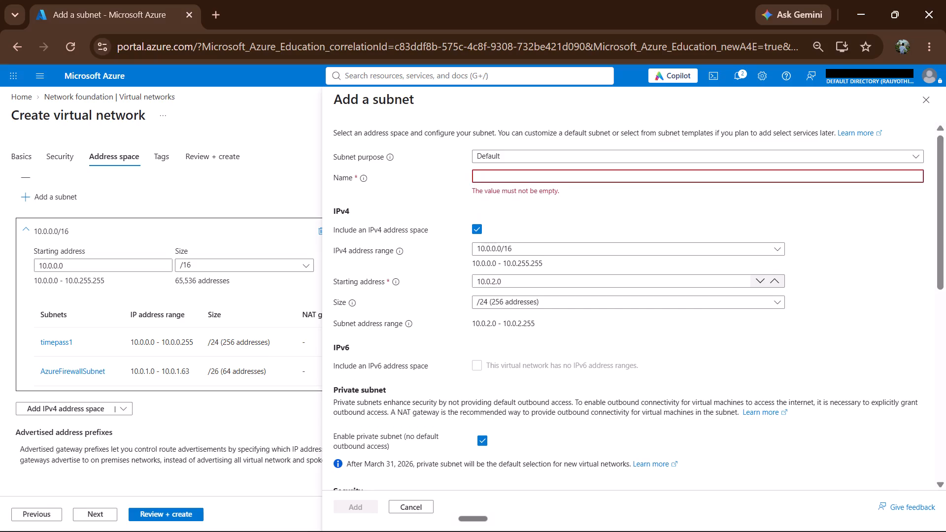
{"action": "type", "text": "timepass"}
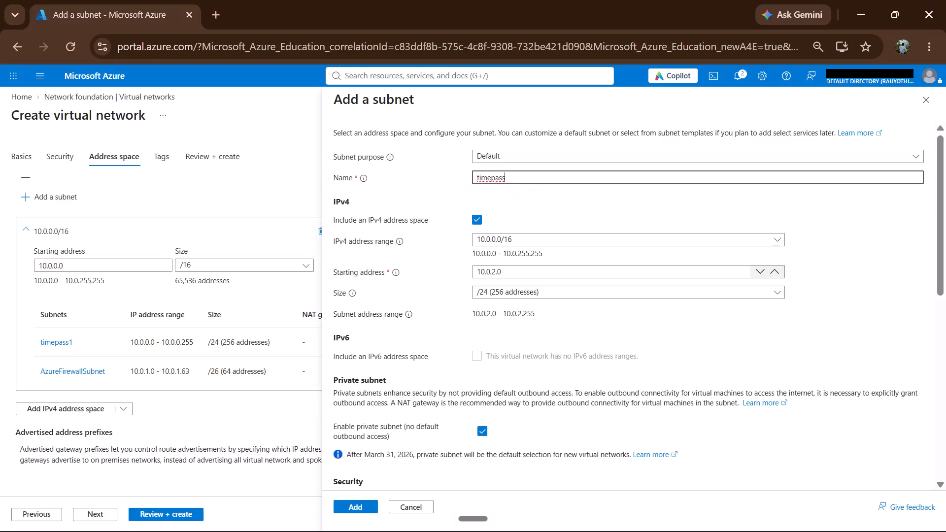
{"action": "key", "text": "2"}
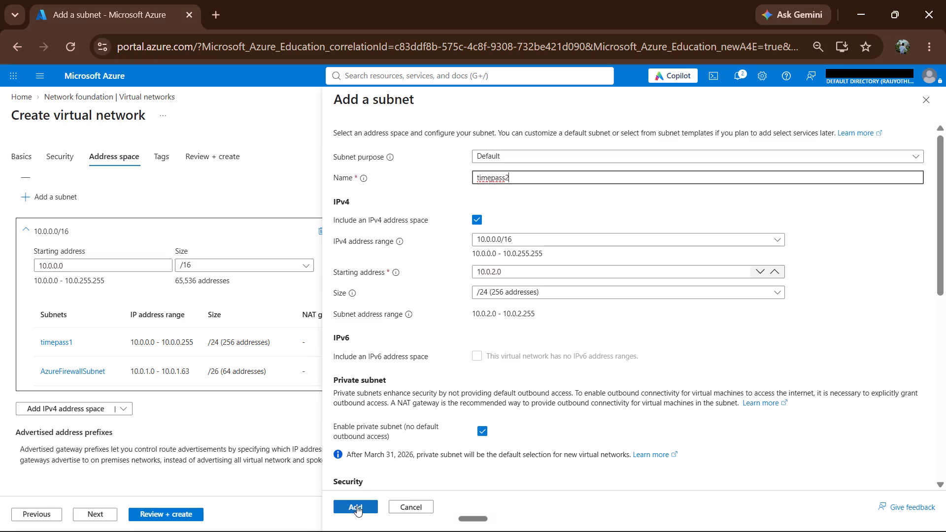
{"action": "left_click", "coordinate": [357, 506]}
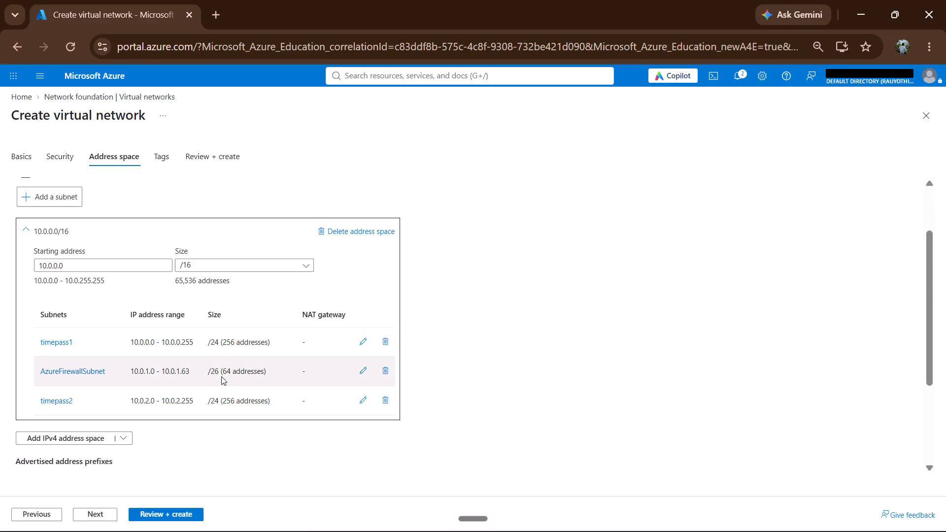
Review the timepass virtual network configuration and create it.
{"action": "scroll", "coordinate": [302, 401], "scroll_direction": "down", "scroll_amount": 2}
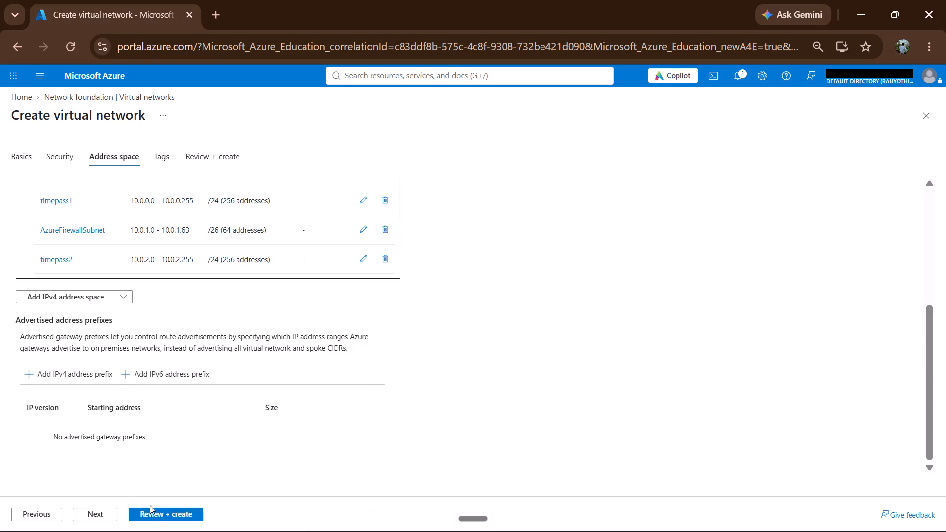
{"action": "left_click", "coordinate": [167, 512]}
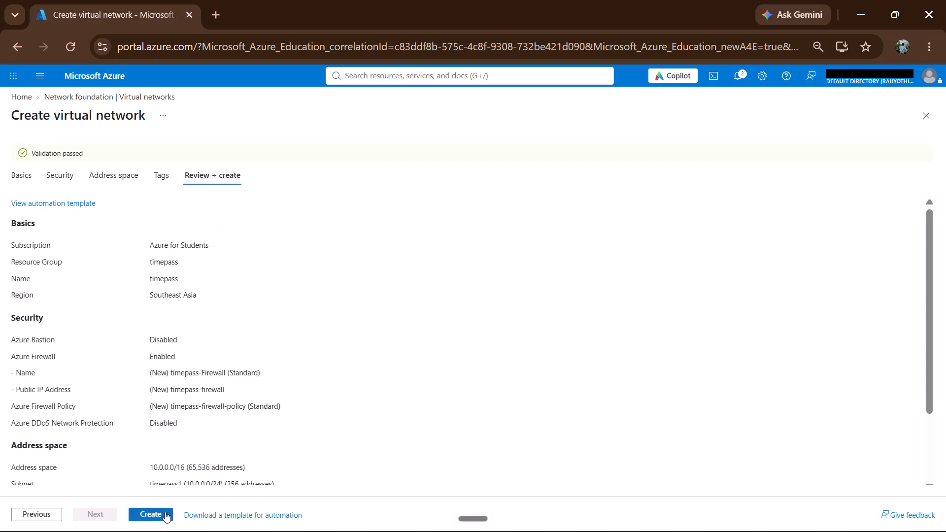
{"action": "left_click", "coordinate": [165, 512]}
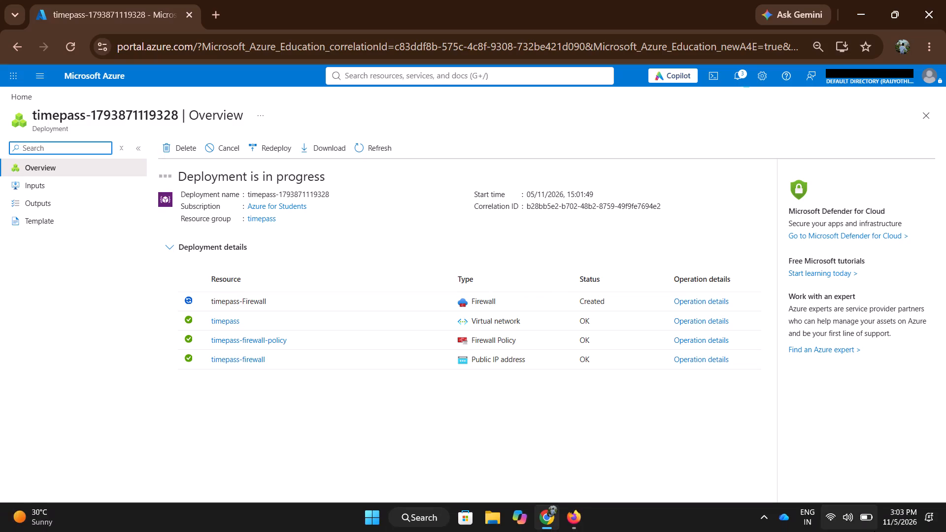
Refresh the deployment overview repeatedly to check the progress of the virtual network and firewall deployment.
{"action": "left_click", "coordinate": [371, 148]}
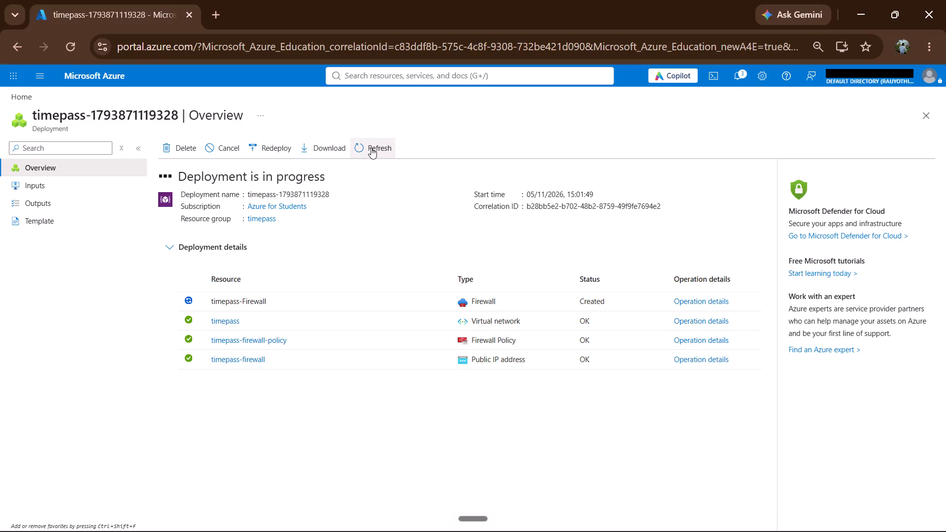
{"action": "left_click", "coordinate": [371, 148]}
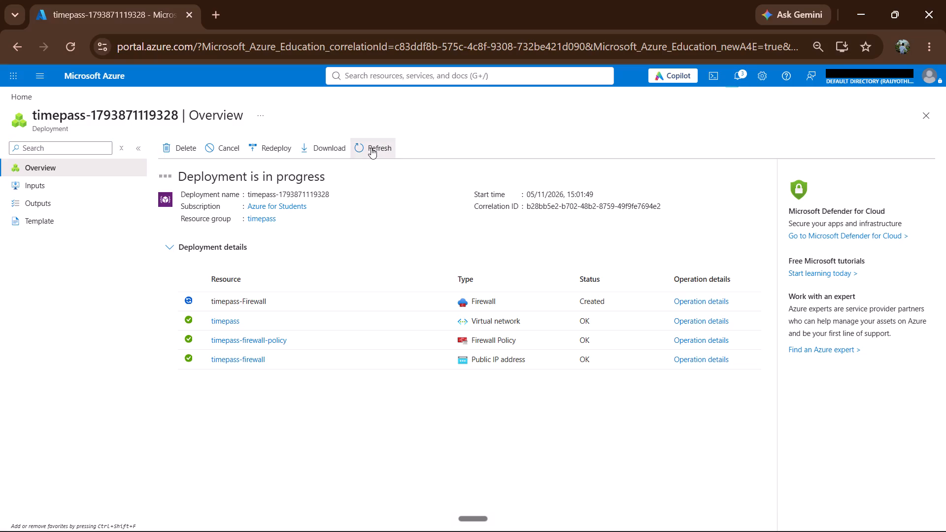
{"action": "left_click", "coordinate": [371, 148]}
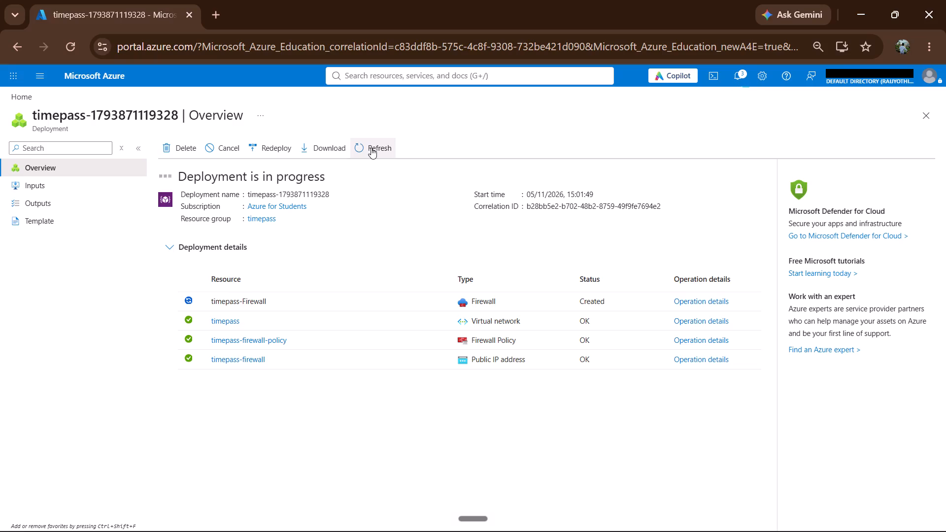
{"action": "left_click", "coordinate": [372, 145]}
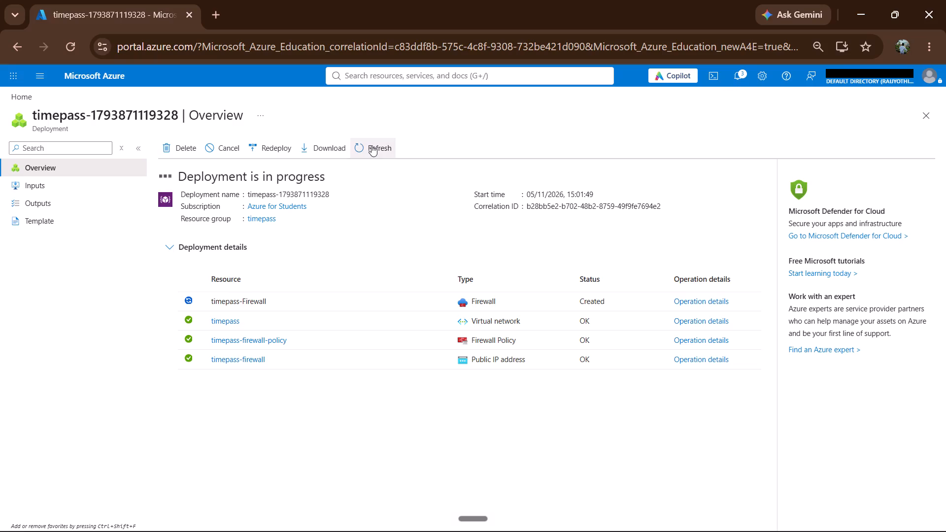
{"action": "triple_click", "coordinate": [372, 145]}
{"action": "triple_click", "coordinate": [372, 145]}
{"action": "triple_click", "coordinate": [372, 145]}
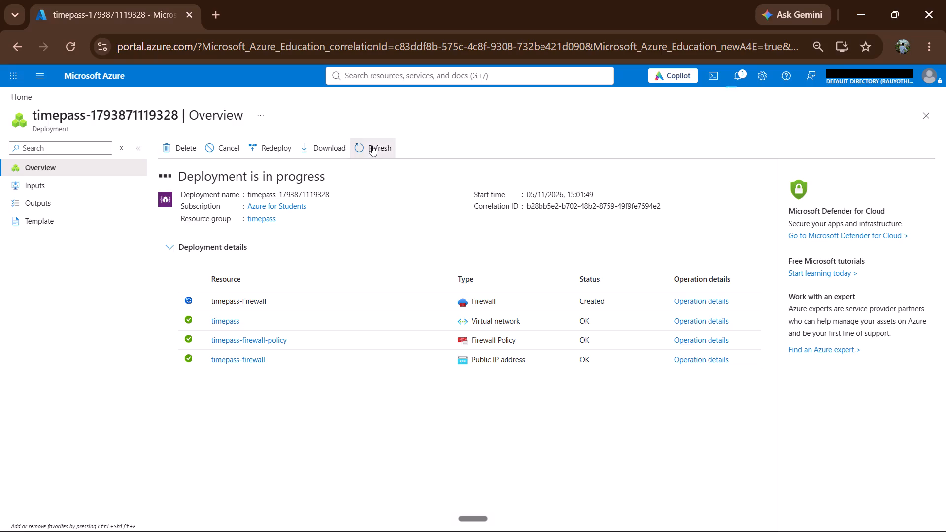
{"action": "triple_click", "coordinate": [372, 145]}
{"action": "left_click", "coordinate": [372, 145]}
{"action": "scroll", "coordinate": [640, 330], "scroll_direction": "down", "scroll_amount": 4}
{"action": "left_click", "coordinate": [866, 521]}
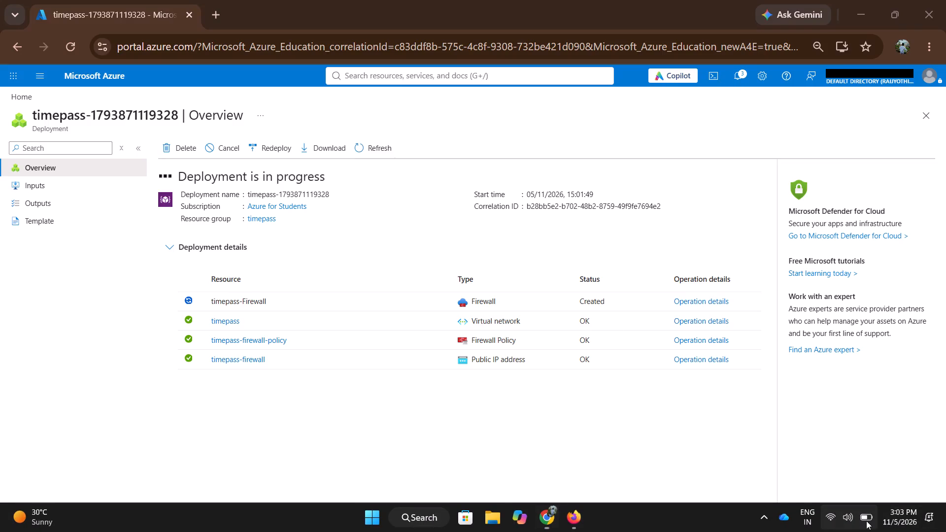
Open the timepass virtual network from the list of virtual networks and refresh the portal to load its page.
{"action": "left_click", "coordinate": [626, 434]}
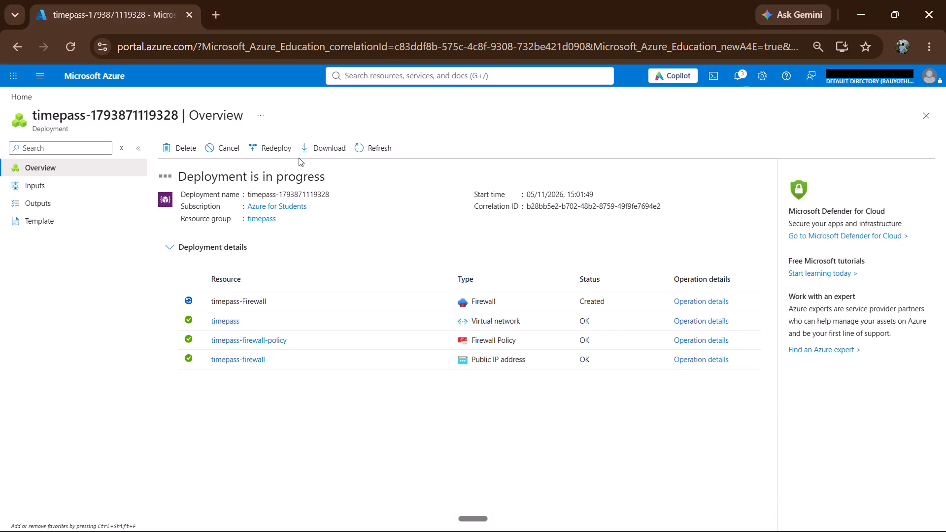
{"action": "left_click", "coordinate": [354, 76]}
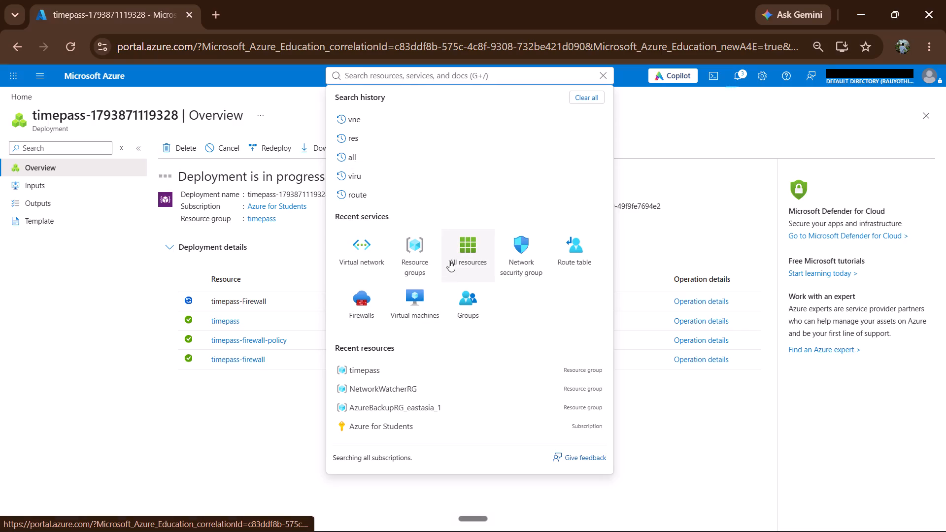
{"action": "left_click", "coordinate": [361, 257]}
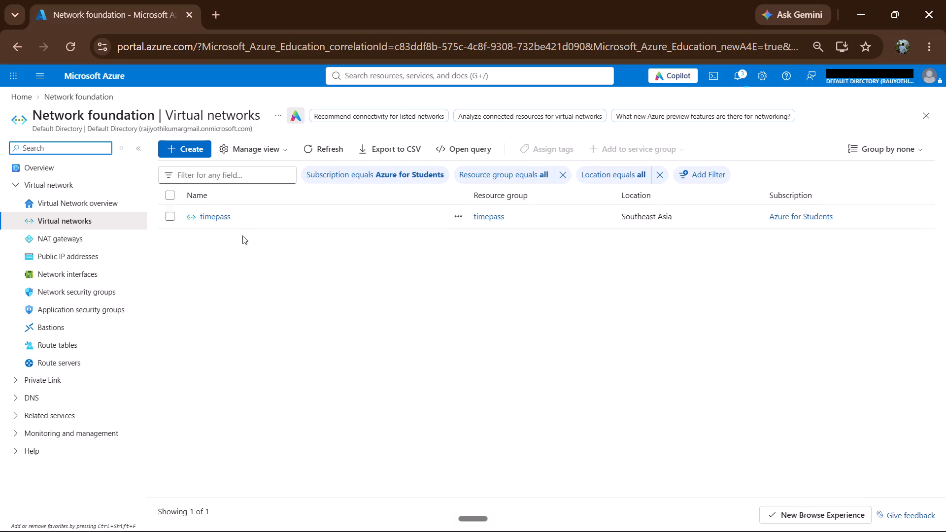
{"action": "left_click", "coordinate": [224, 219]}
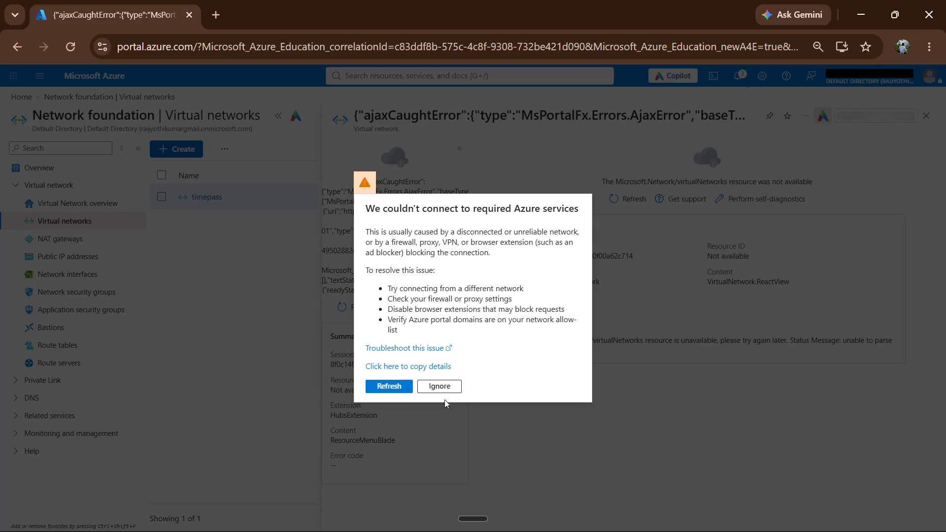
{"action": "left_click", "coordinate": [394, 386]}
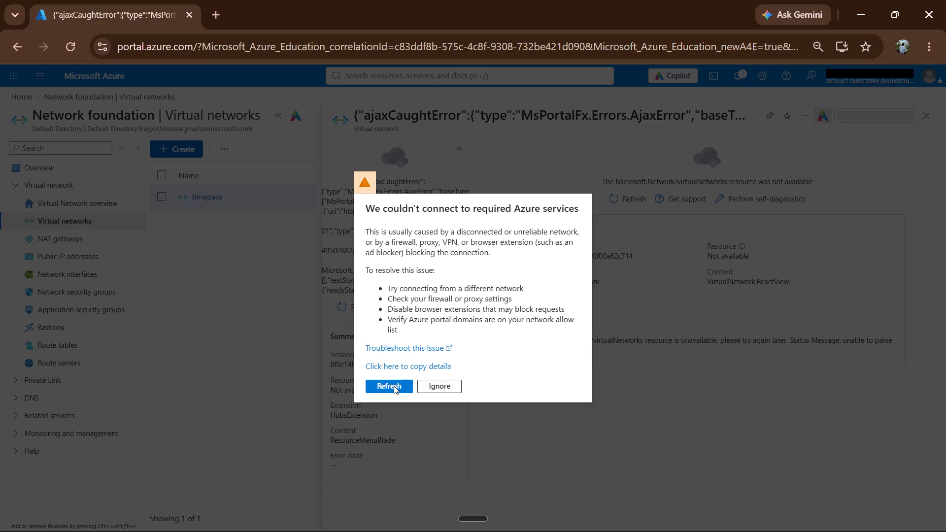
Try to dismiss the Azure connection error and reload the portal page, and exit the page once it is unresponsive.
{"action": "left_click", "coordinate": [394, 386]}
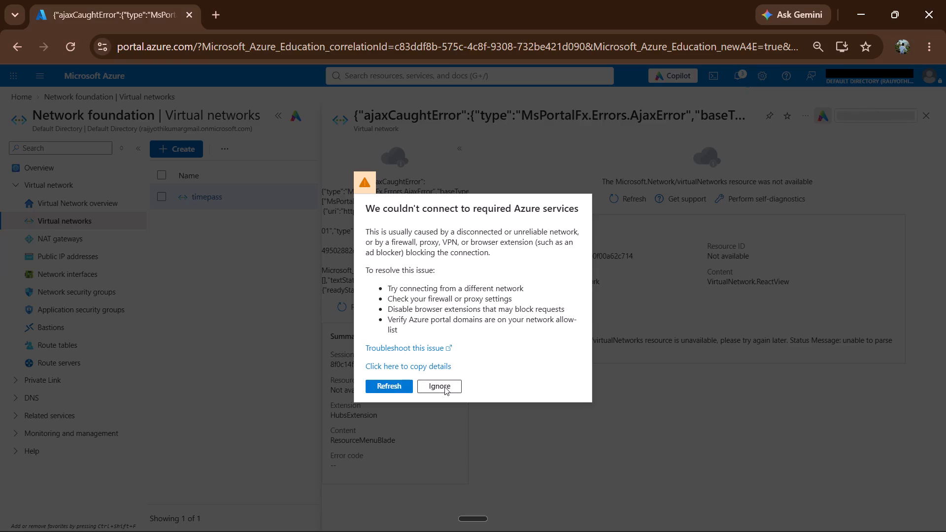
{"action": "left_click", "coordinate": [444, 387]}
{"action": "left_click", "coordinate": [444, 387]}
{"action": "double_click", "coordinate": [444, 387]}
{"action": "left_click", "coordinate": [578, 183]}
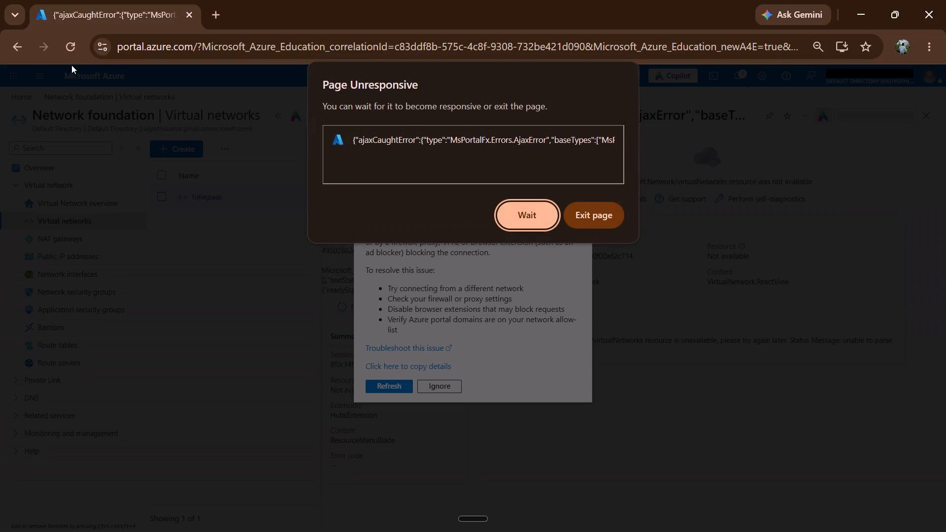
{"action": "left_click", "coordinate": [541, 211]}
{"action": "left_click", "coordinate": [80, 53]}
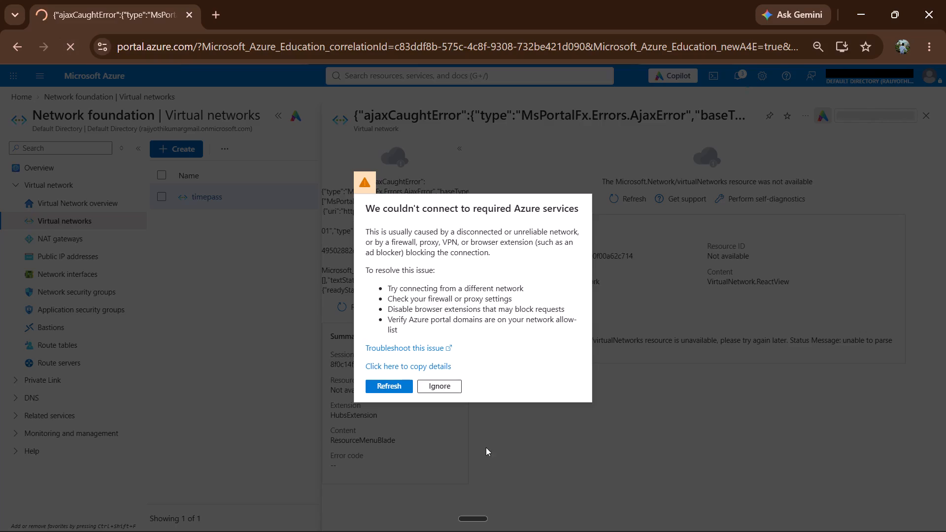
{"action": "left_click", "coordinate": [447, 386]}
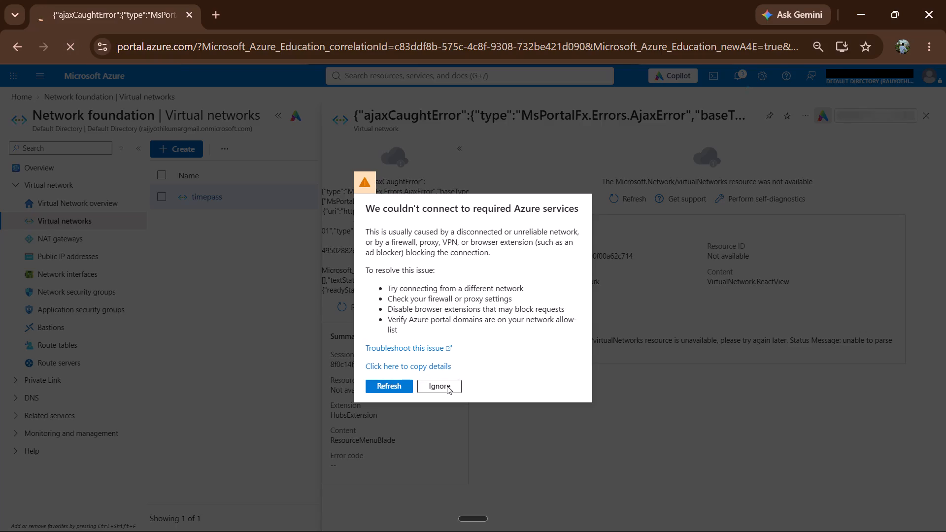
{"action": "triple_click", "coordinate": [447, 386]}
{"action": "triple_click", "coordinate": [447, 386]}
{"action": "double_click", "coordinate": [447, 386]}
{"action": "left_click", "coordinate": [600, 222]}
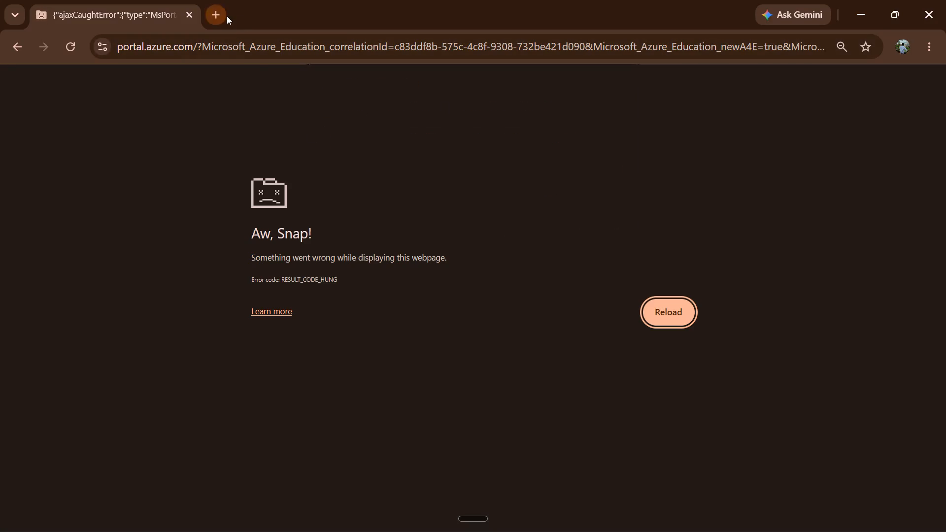
Replace the crashed tab with a new one and open the bookmarked Education - Microsoft Azure page in it.
{"action": "left_click", "coordinate": [222, 15]}
{"action": "left_click", "coordinate": [187, 14]}
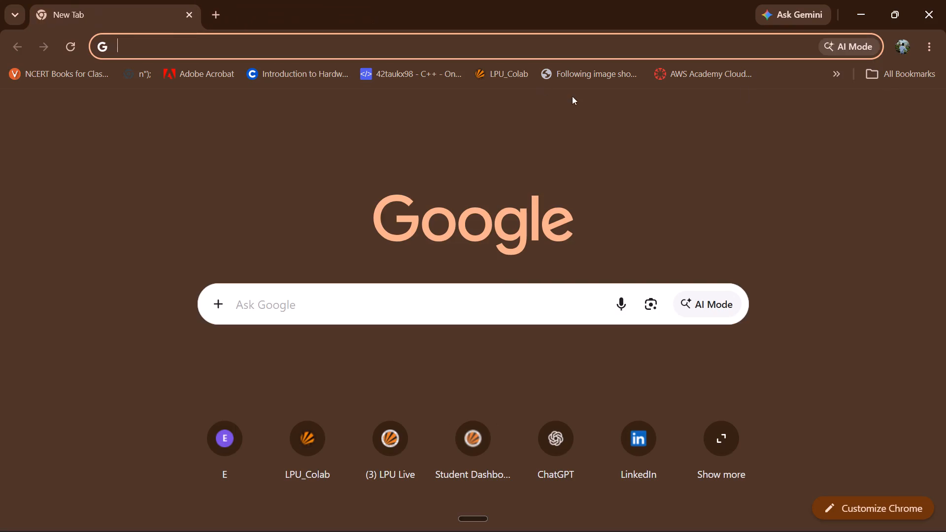
{"action": "left_click", "coordinate": [901, 72]}
{"action": "scroll", "coordinate": [820, 323], "scroll_direction": "down", "scroll_amount": 1}
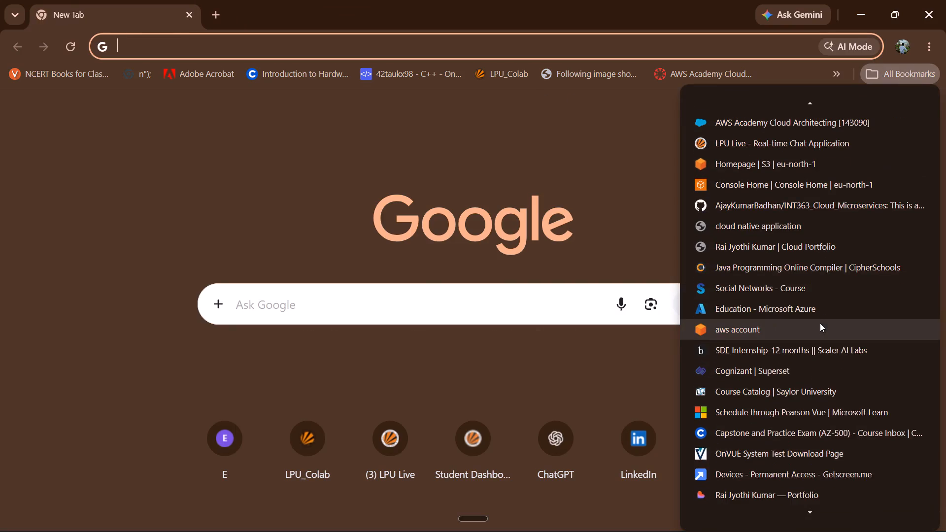
{"action": "left_click", "coordinate": [794, 300]}
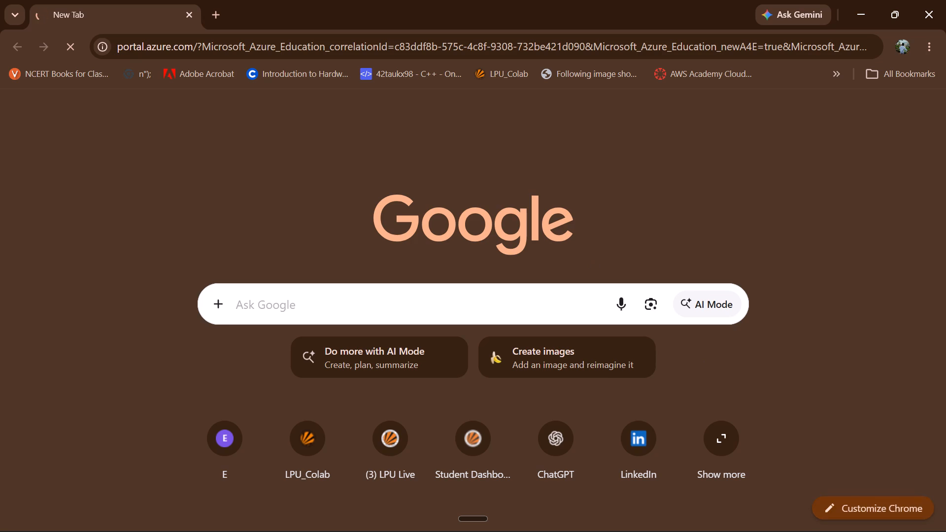
Reconnect the LPU Wireless network through its browser login page and return to the loading Azure portal tab.
{"action": "left_click", "coordinate": [842, 528]}
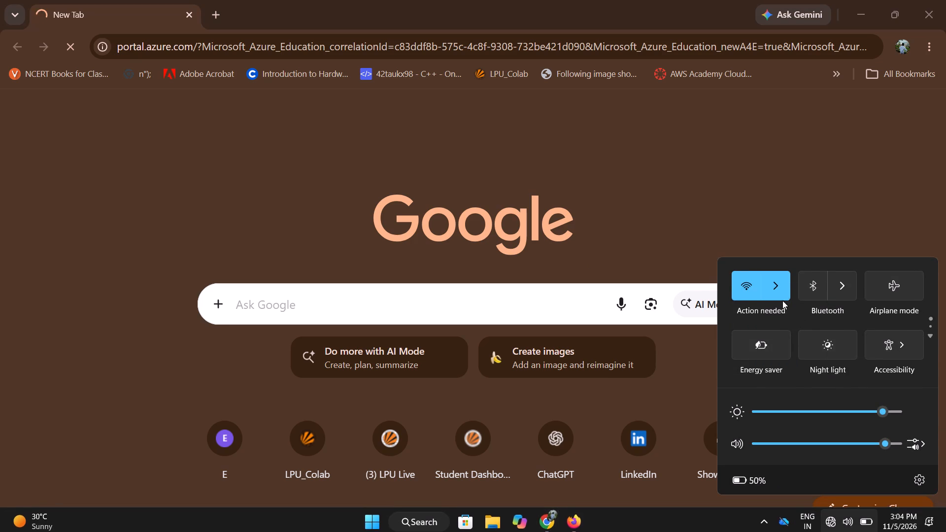
{"action": "left_click", "coordinate": [771, 287]}
{"action": "left_click", "coordinate": [822, 338]}
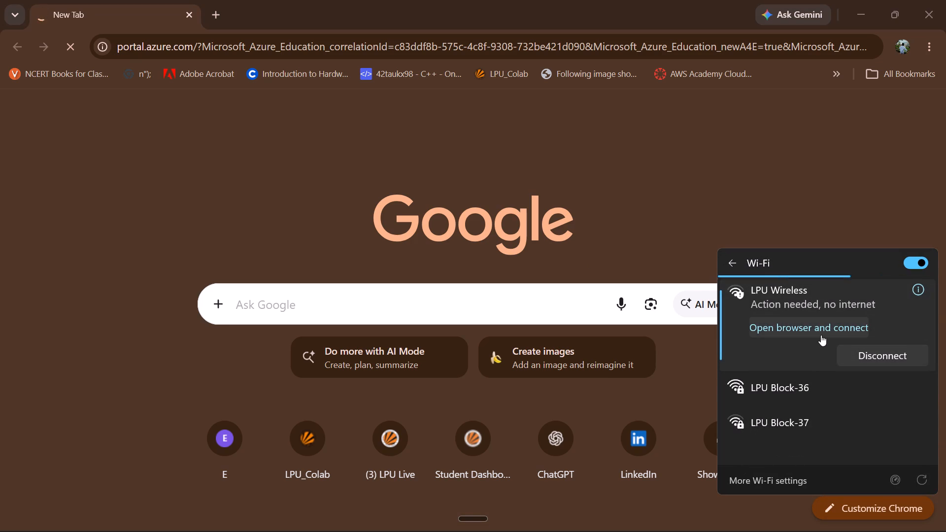
{"action": "left_click", "coordinate": [821, 335]}
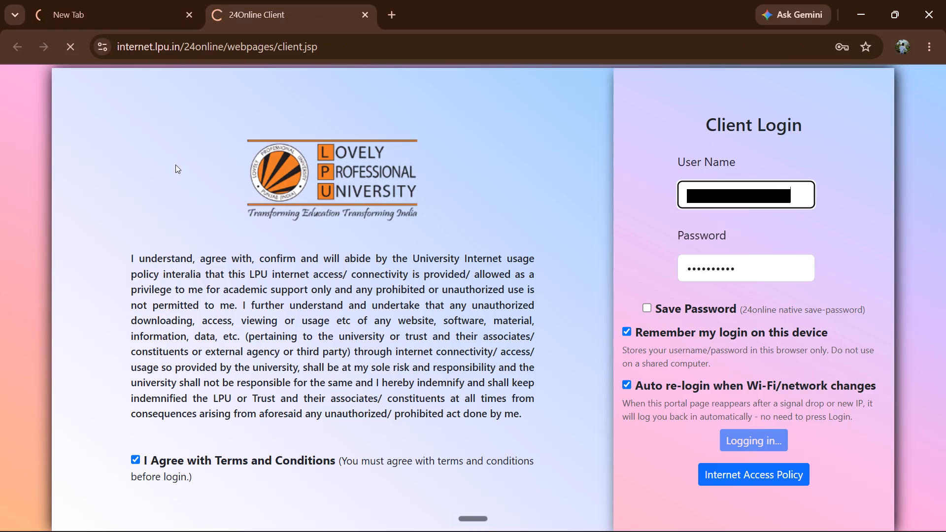
{"action": "left_click", "coordinate": [107, 0]}
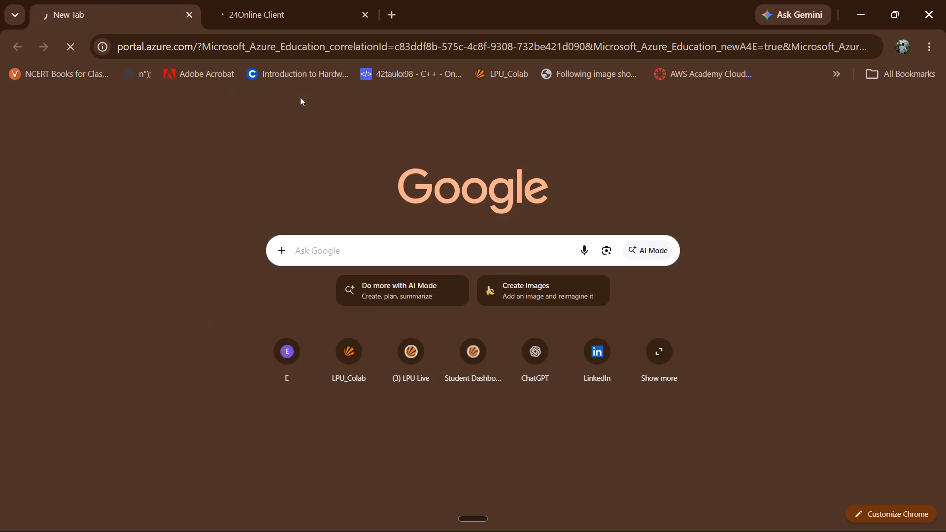
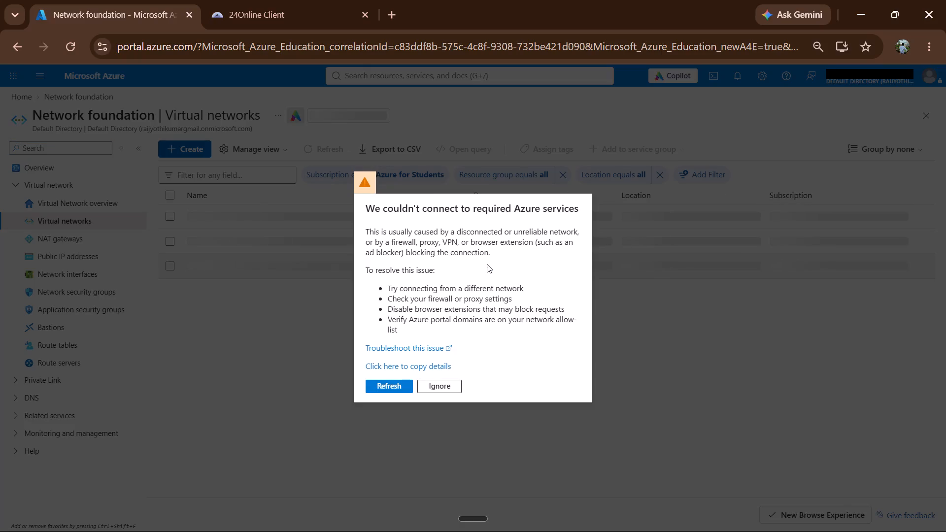
Try to ignore the Azure services connection error and reload the Network foundation Virtual networks page.
{"action": "left_click", "coordinate": [443, 387]}
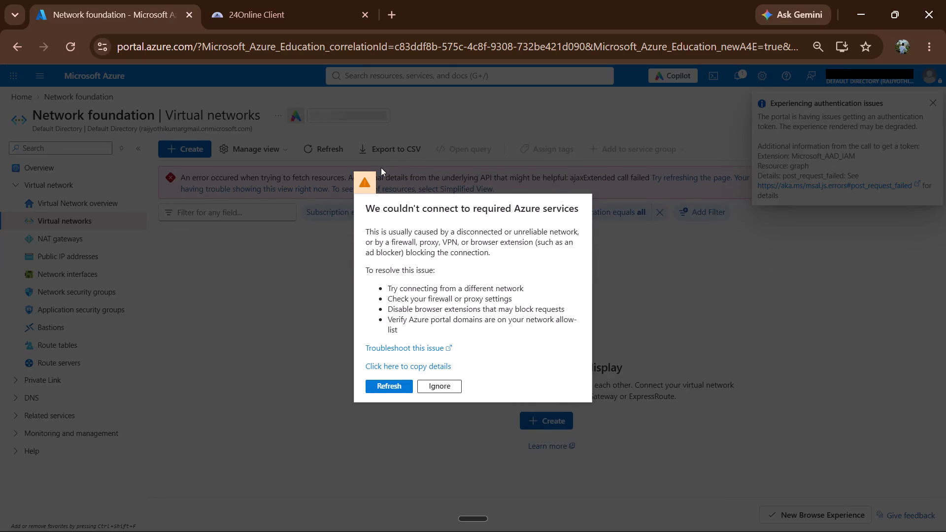
{"action": "left_click", "coordinate": [397, 382]}
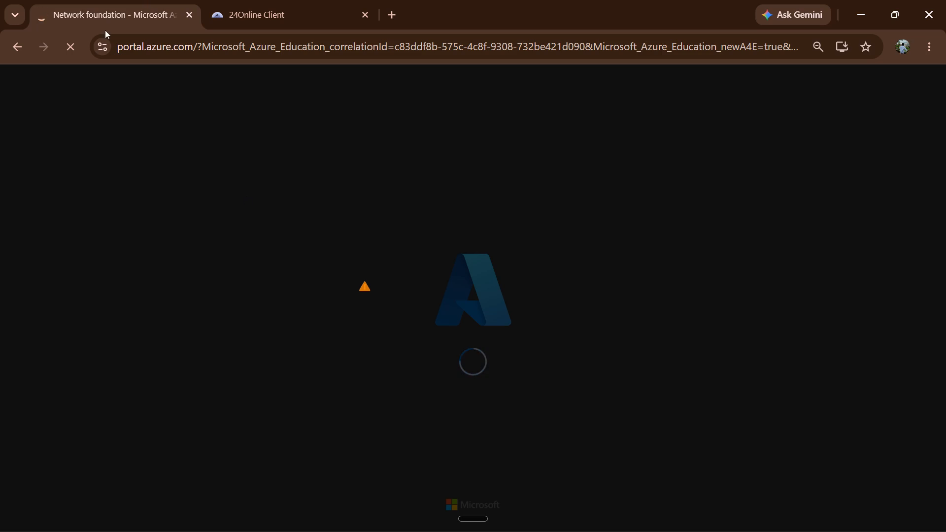
{"action": "left_click", "coordinate": [64, 42]}
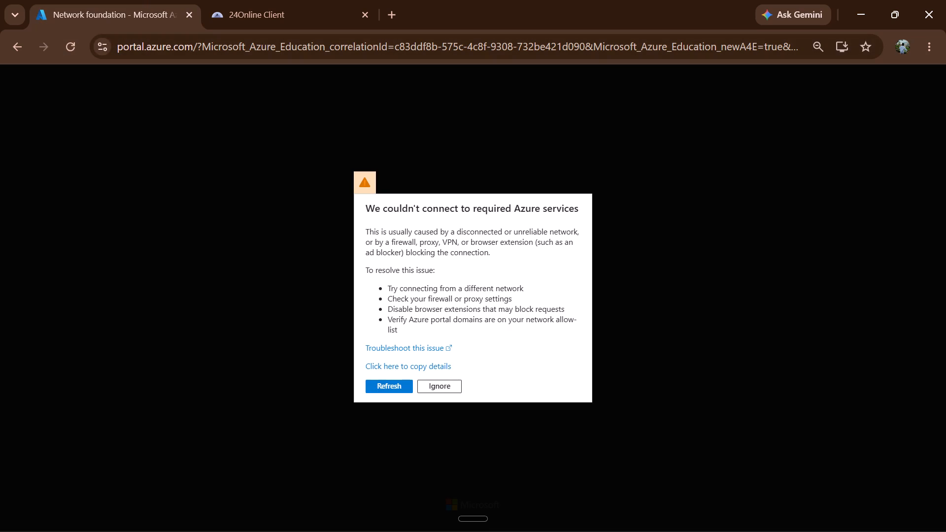
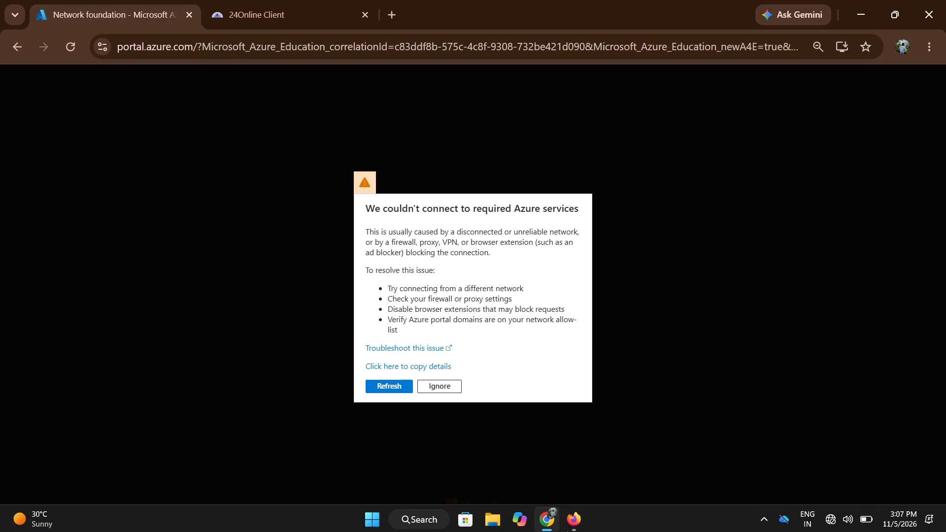
Switch the Wi-Fi connection to the OnePlus 10R 5G network and reload the Azure Virtual networks page.
{"action": "left_click", "coordinate": [861, 516]}
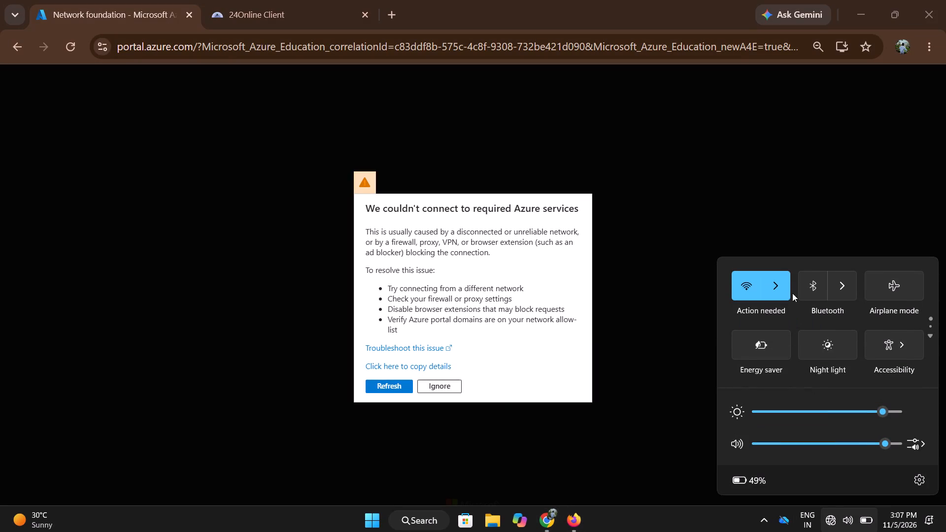
{"action": "left_click", "coordinate": [784, 282]}
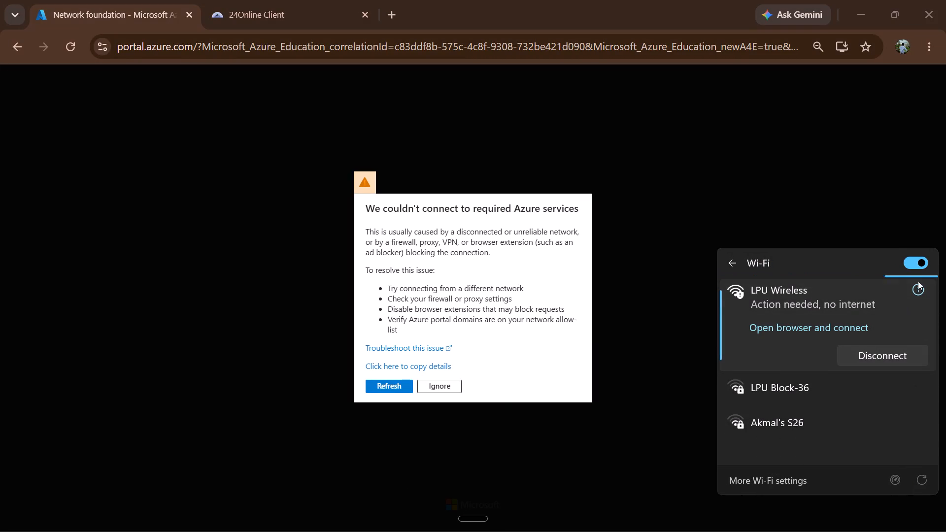
{"action": "left_click", "coordinate": [821, 388]}
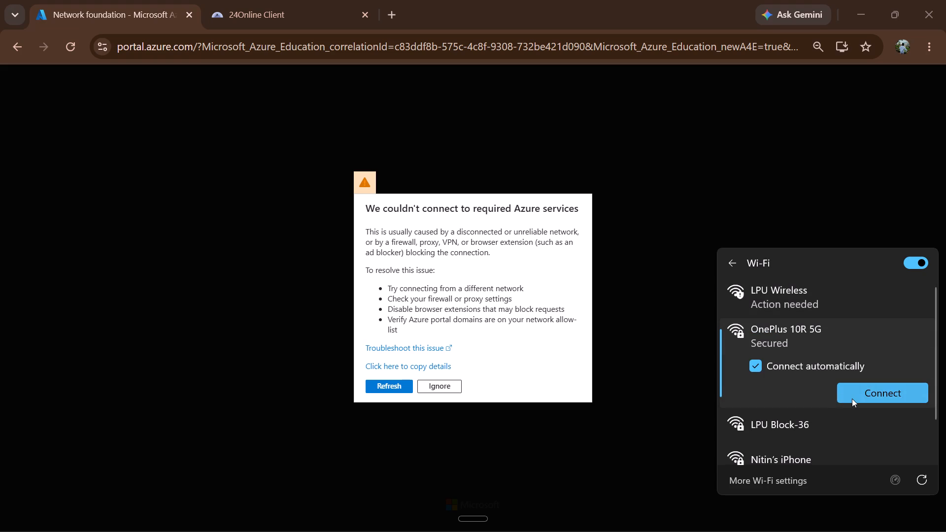
{"action": "left_click", "coordinate": [852, 399]}
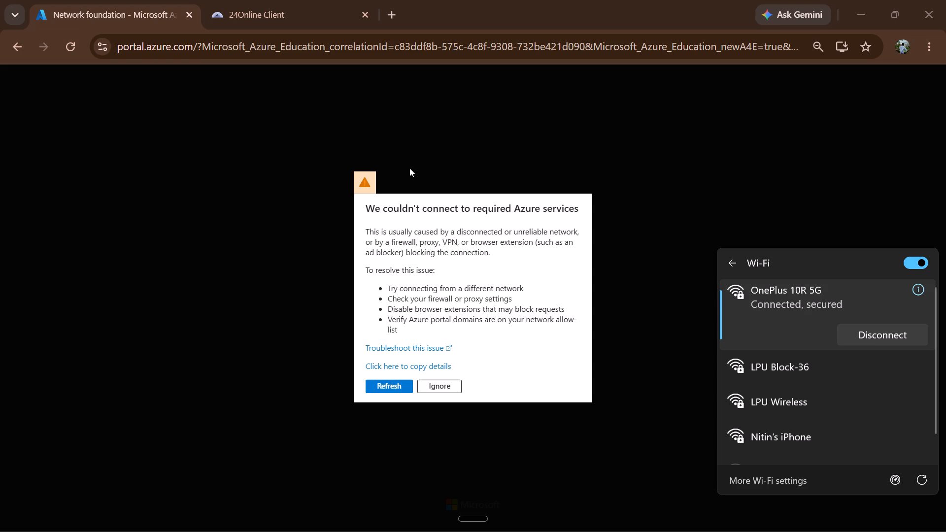
{"action": "left_click", "coordinate": [77, 48]}
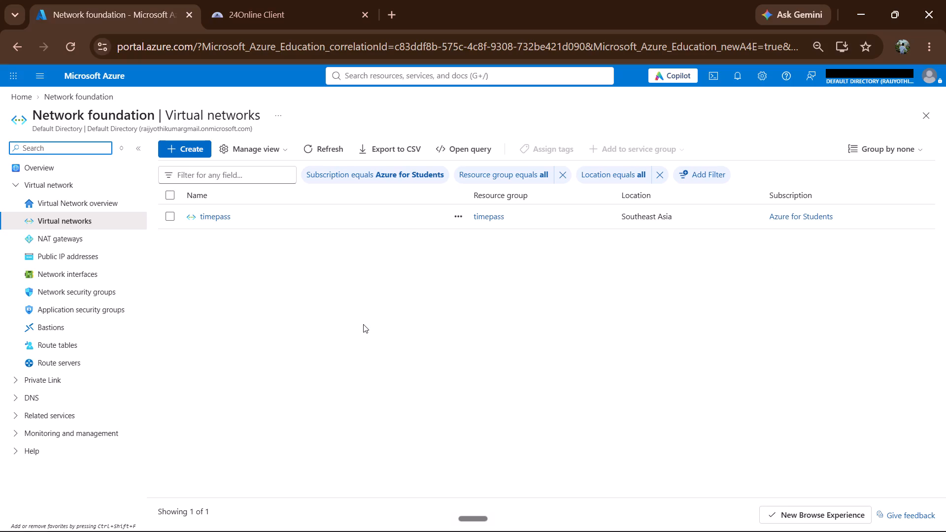
Examine the timepass virtual network's overview, including its essentials and capabilities, and close it to return to the virtual networks list.
{"action": "left_click", "coordinate": [226, 215]}
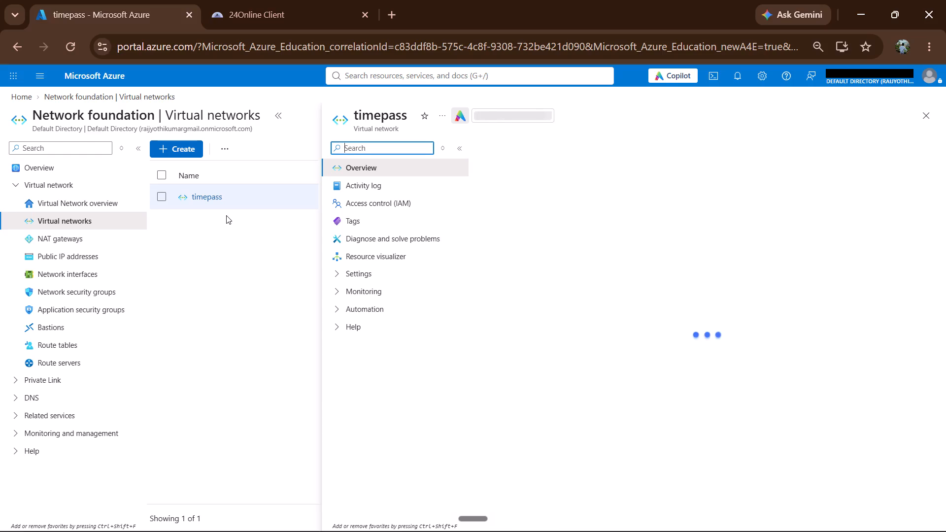
{"action": "scroll", "coordinate": [394, 276], "scroll_direction": "down", "scroll_amount": 1}
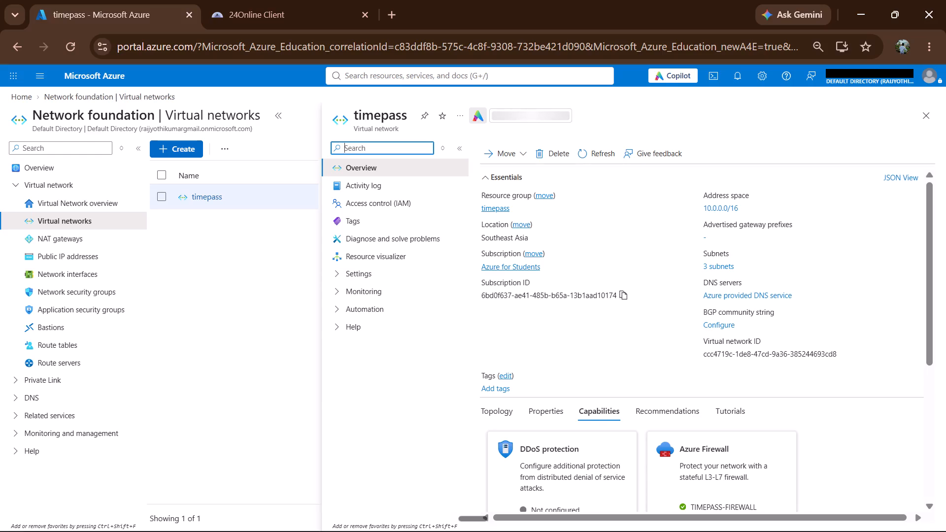
{"action": "scroll", "coordinate": [579, 297], "scroll_direction": "down", "scroll_amount": 1}
{"action": "scroll", "coordinate": [579, 297], "scroll_direction": "up", "scroll_amount": 1}
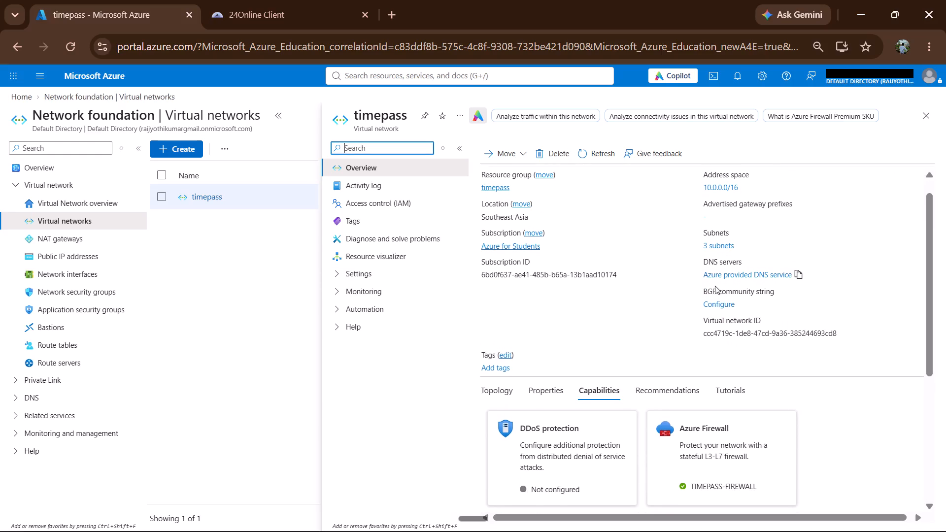
{"action": "scroll", "coordinate": [728, 344], "scroll_direction": "up", "scroll_amount": 1}
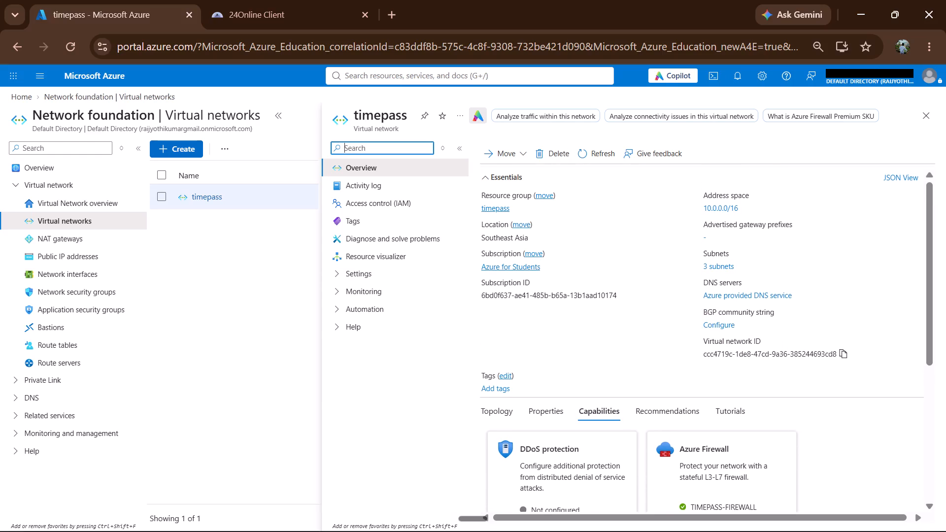
{"action": "scroll", "coordinate": [657, 325], "scroll_direction": "up", "scroll_amount": 1}
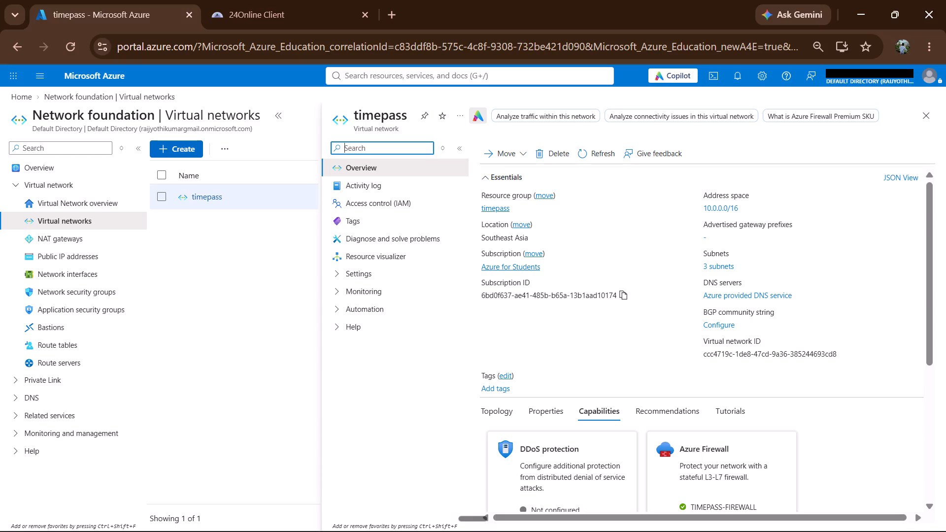
{"action": "scroll", "coordinate": [584, 317], "scroll_direction": "down", "scroll_amount": 2}
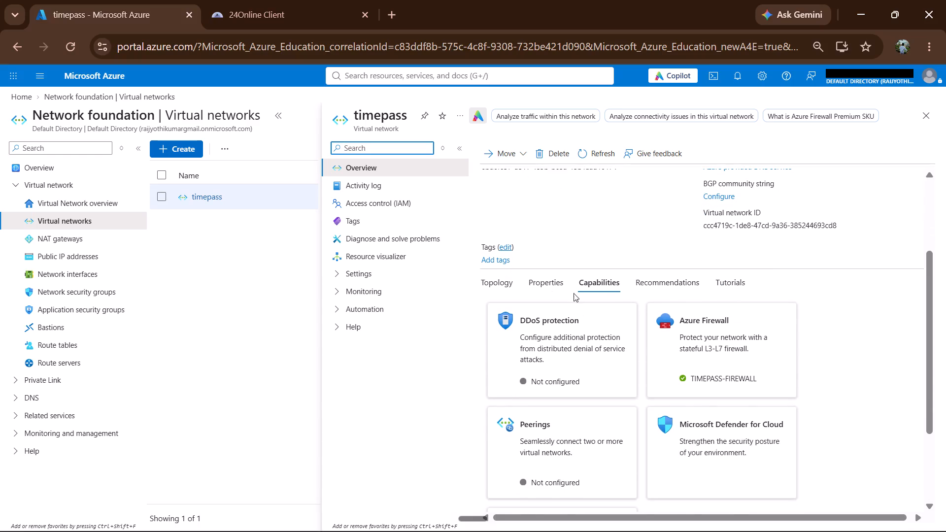
{"action": "scroll", "coordinate": [599, 349], "scroll_direction": "down", "scroll_amount": 2}
{"action": "scroll", "coordinate": [599, 349], "scroll_direction": "up", "scroll_amount": 1}
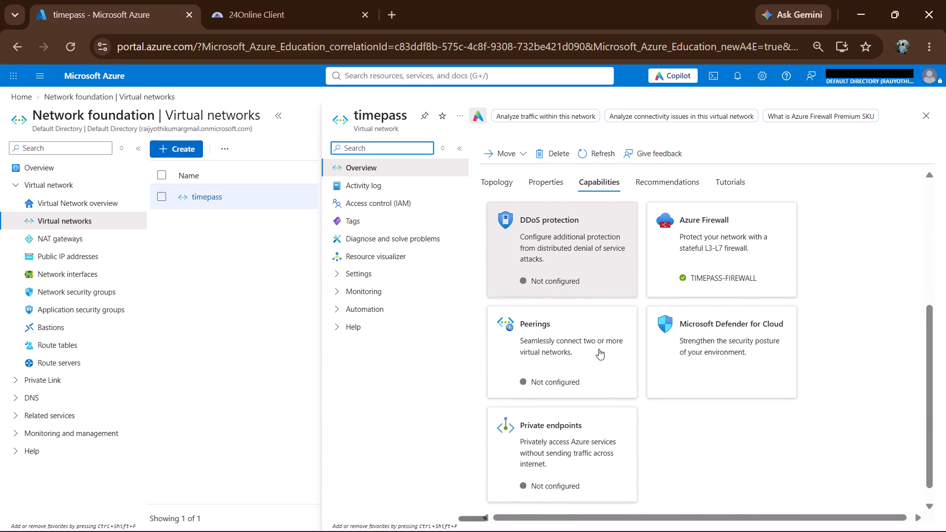
{"action": "scroll", "coordinate": [685, 295], "scroll_direction": "up", "scroll_amount": 7}
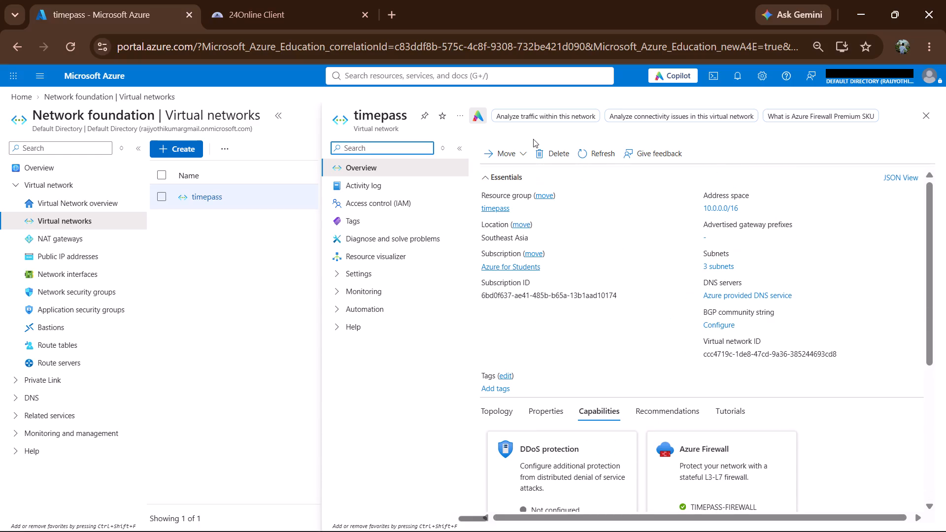
{"action": "left_click", "coordinate": [284, 234]}
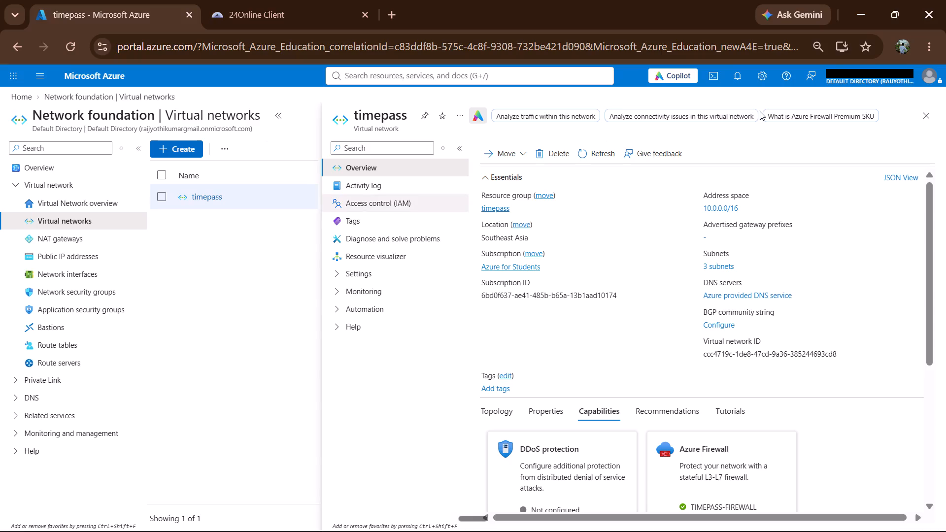
{"action": "left_click", "coordinate": [930, 116]}
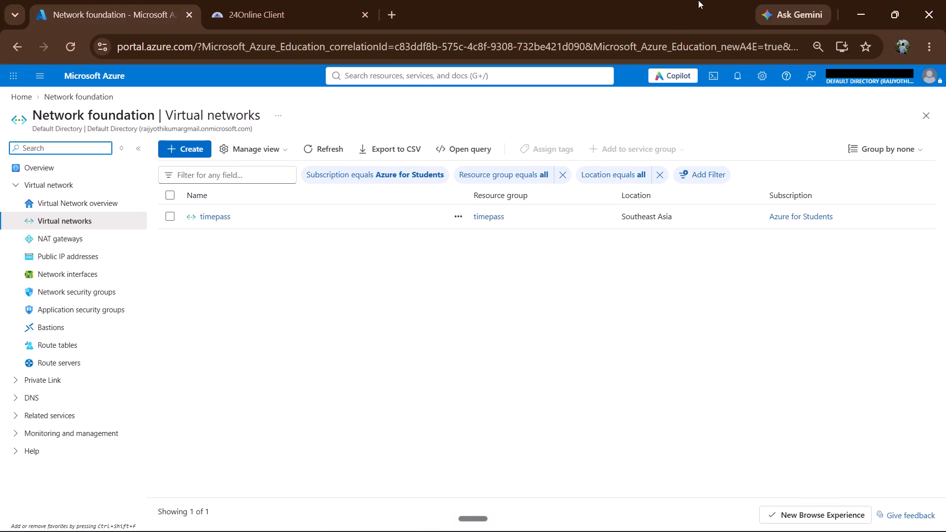
Search the portal for nsg and open the Network security group service.
{"action": "left_click", "coordinate": [548, 79]}
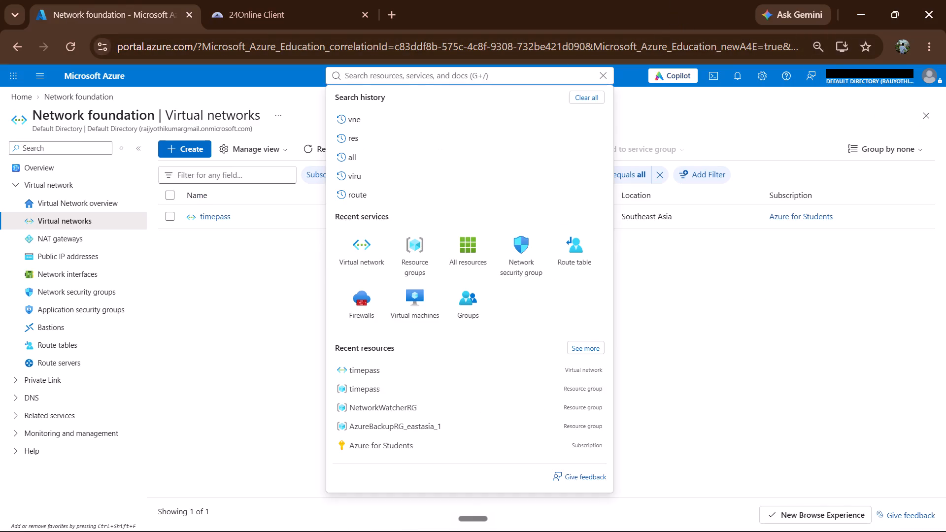
{"action": "type", "text": "ns"}
{"action": "key", "text": "BackSpace"}
{"action": "type", "text": "sg"}
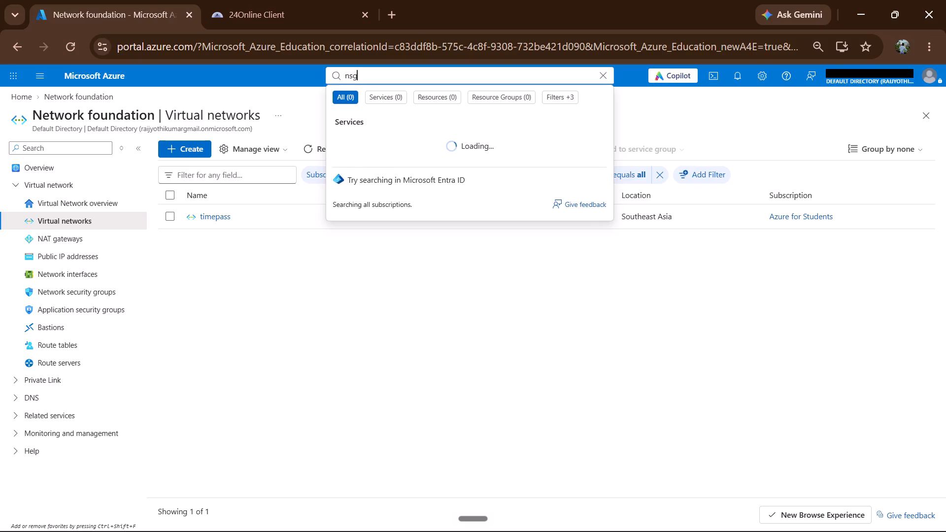
{"action": "left_click", "coordinate": [414, 142]}
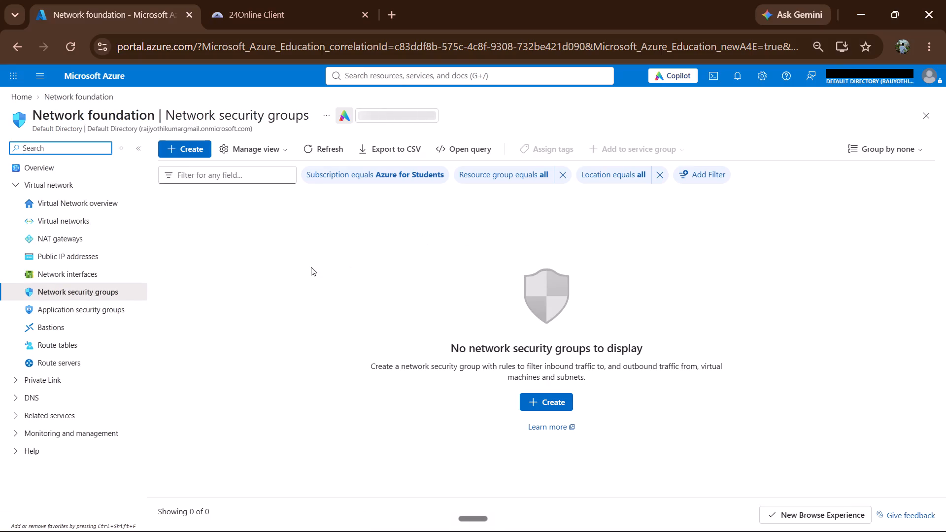
Create a network security group named timepass in the timepass resource group, with region Southeast Asia, and refresh its deployment overview.
{"action": "left_click", "coordinate": [194, 153]}
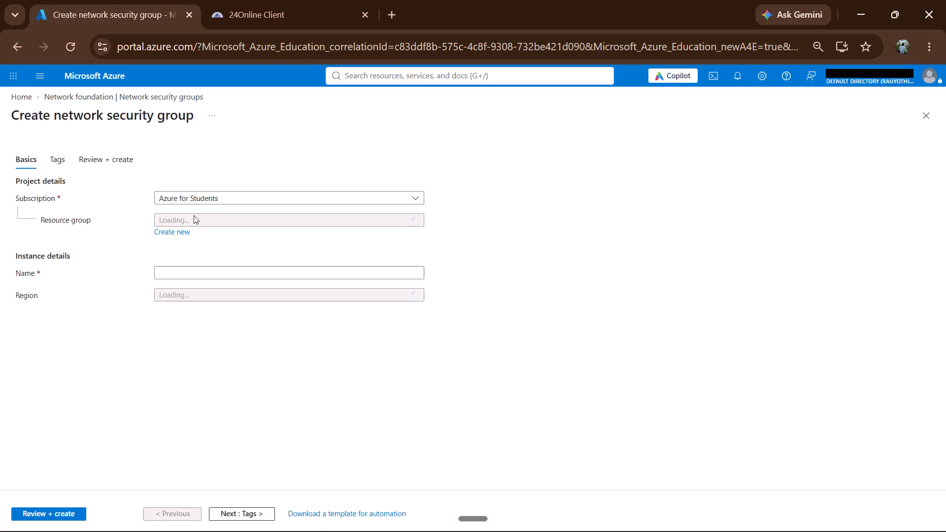
{"action": "left_click", "coordinate": [237, 222]}
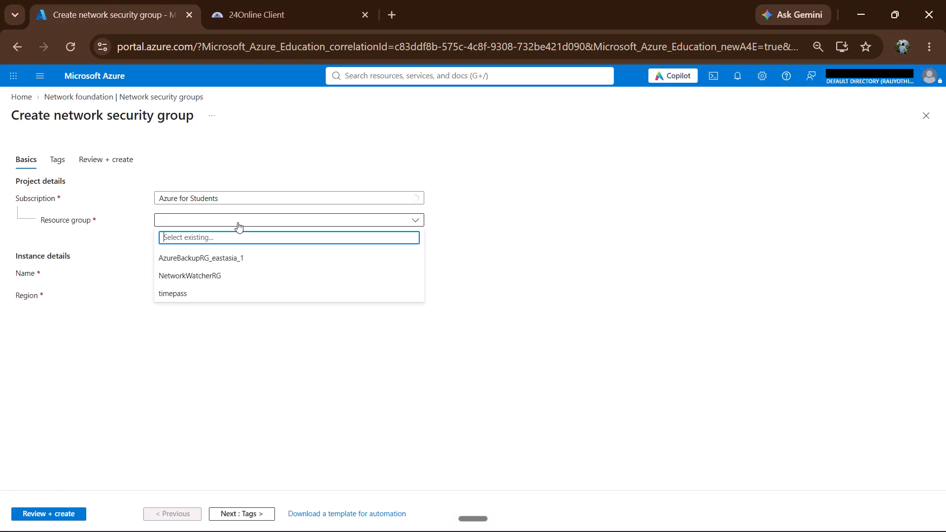
{"action": "left_click", "coordinate": [237, 292]}
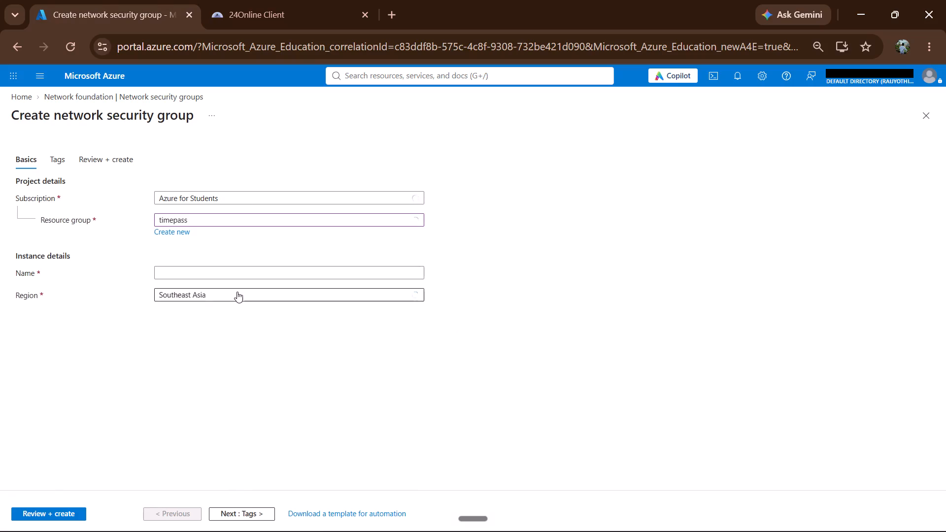
{"action": "left_click", "coordinate": [206, 275]}
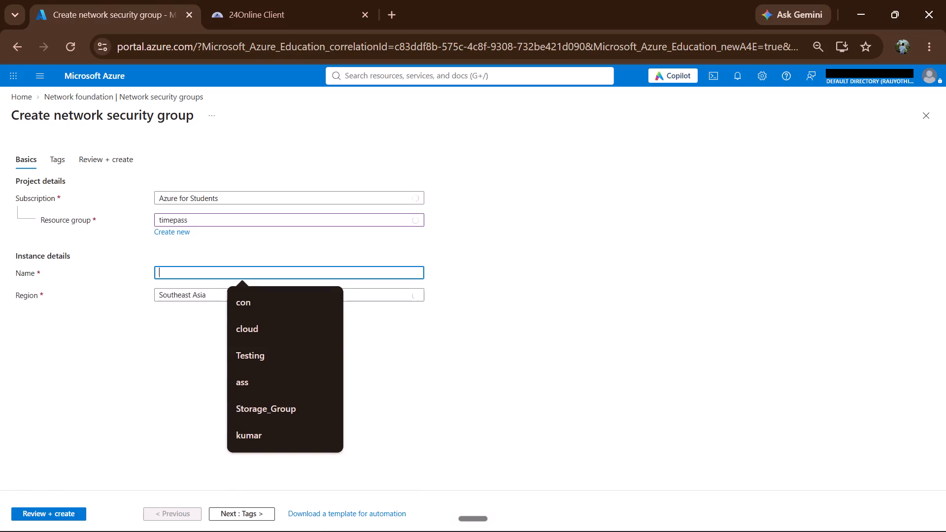
{"action": "type", "text": "tim"}
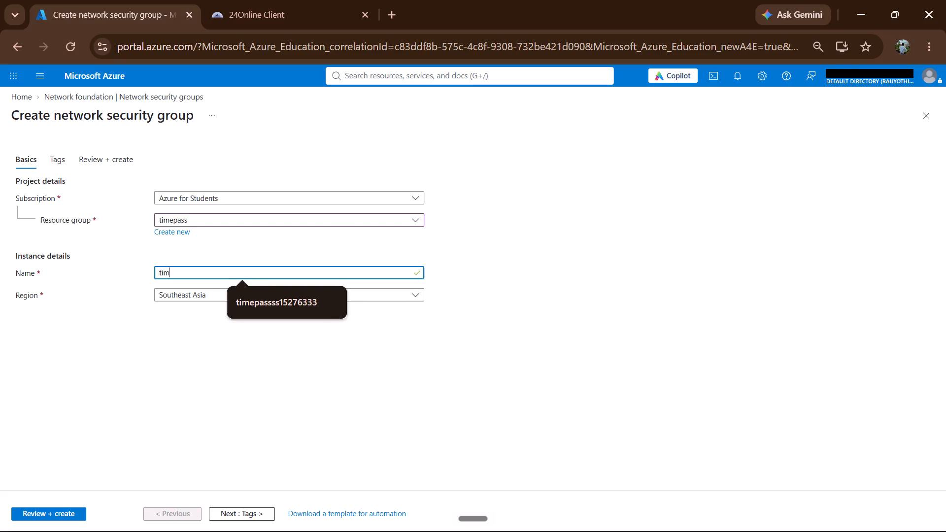
{"action": "type", "text": "epass"}
{"action": "left_click", "coordinate": [201, 295]}
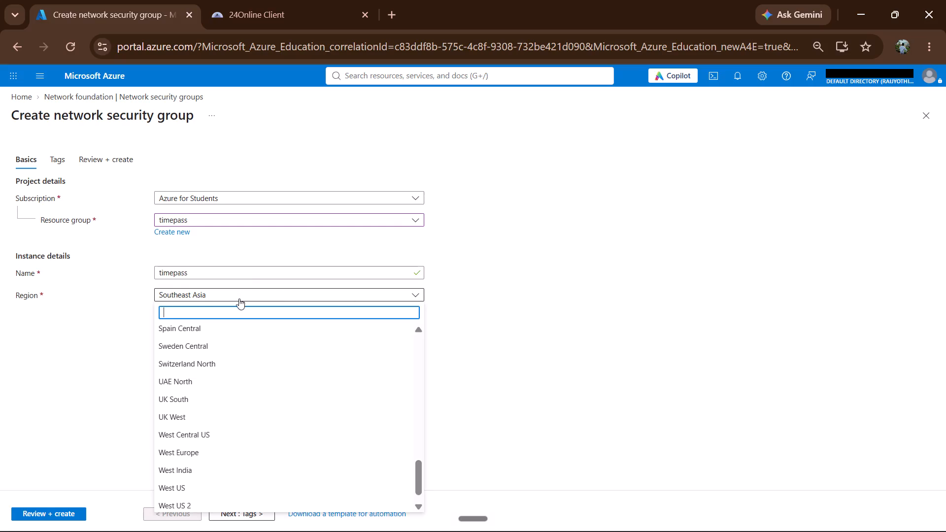
{"action": "left_click", "coordinate": [288, 295]}
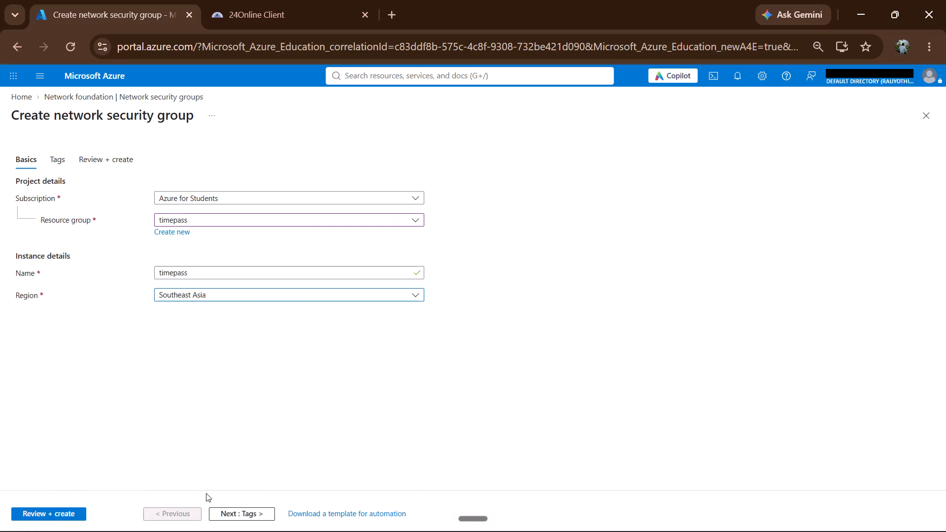
{"action": "left_click", "coordinate": [99, 161]}
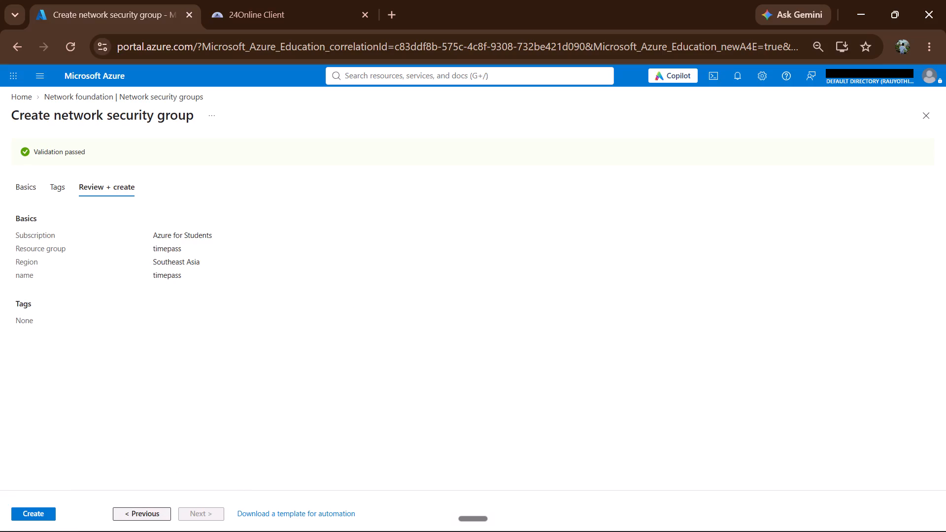
{"action": "left_click", "coordinate": [33, 512]}
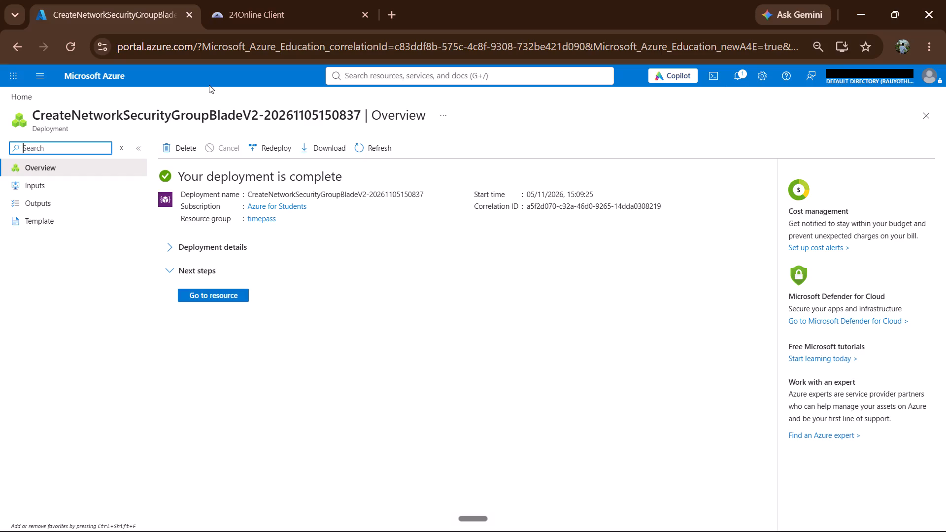
{"action": "left_click", "coordinate": [361, 148]}
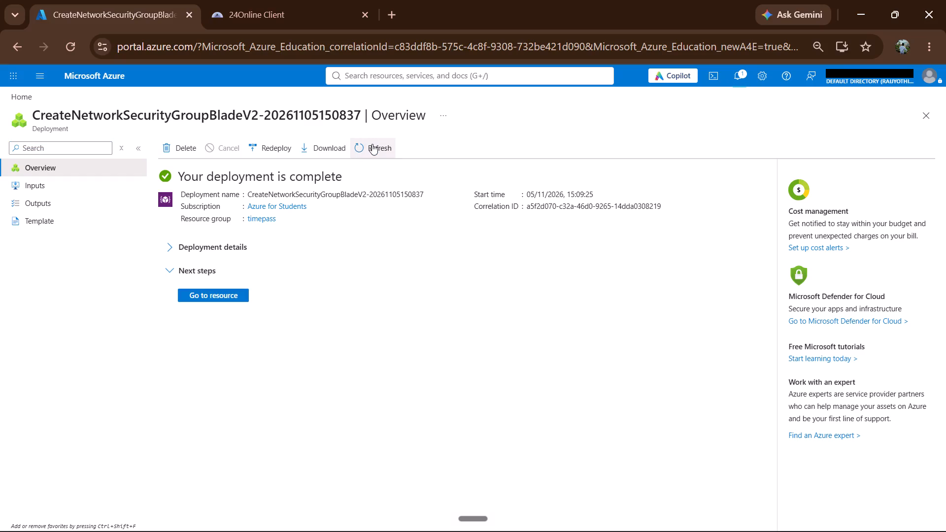
Search the portal for nsg again and open the inbound security rules of the timepass network security group.
{"action": "left_click", "coordinate": [410, 68]}
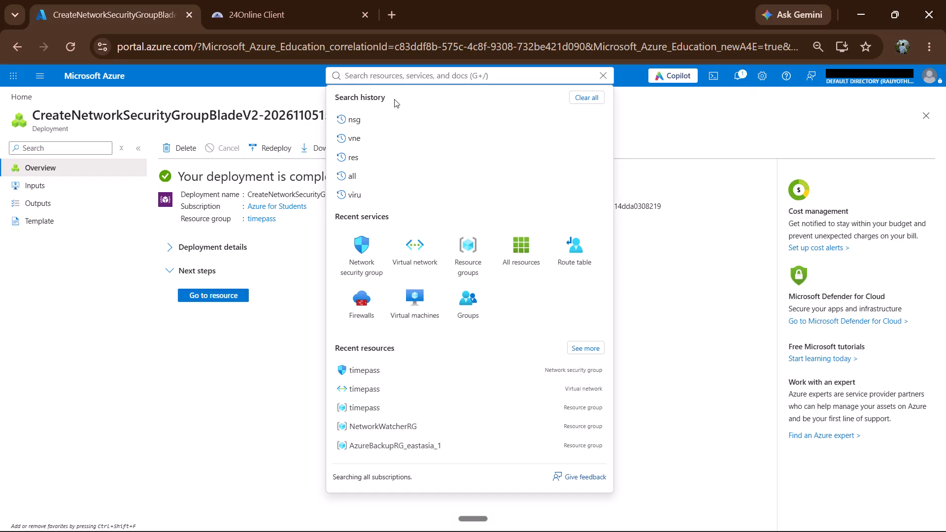
{"action": "left_click", "coordinate": [380, 116]}
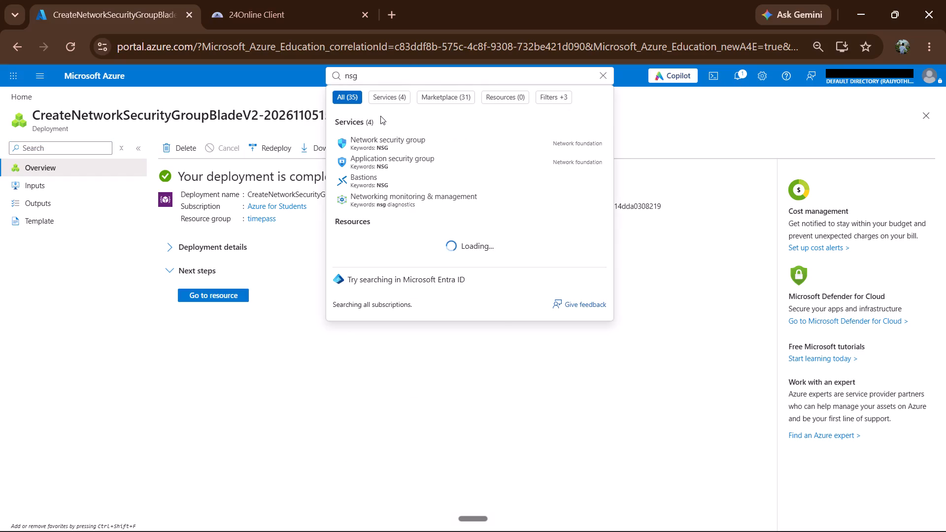
{"action": "key", "text": "Return"}
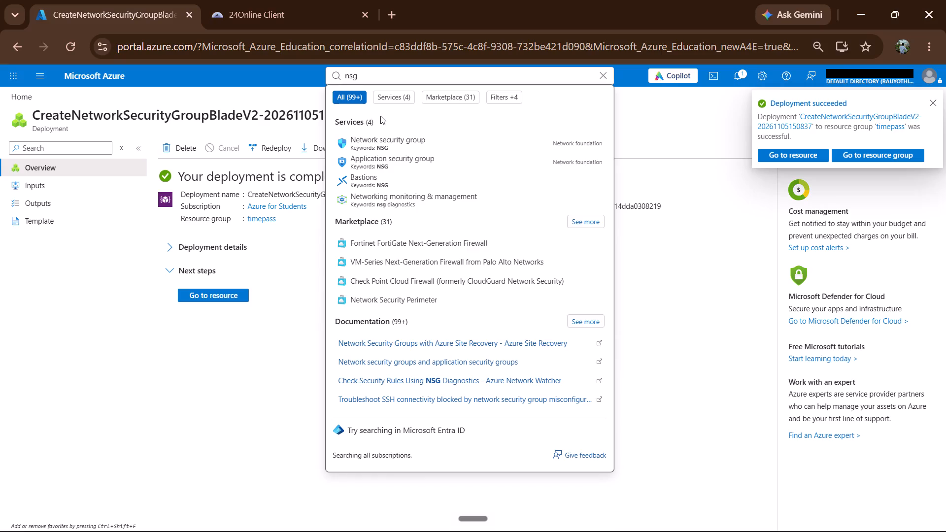
{"action": "left_click", "coordinate": [405, 143]}
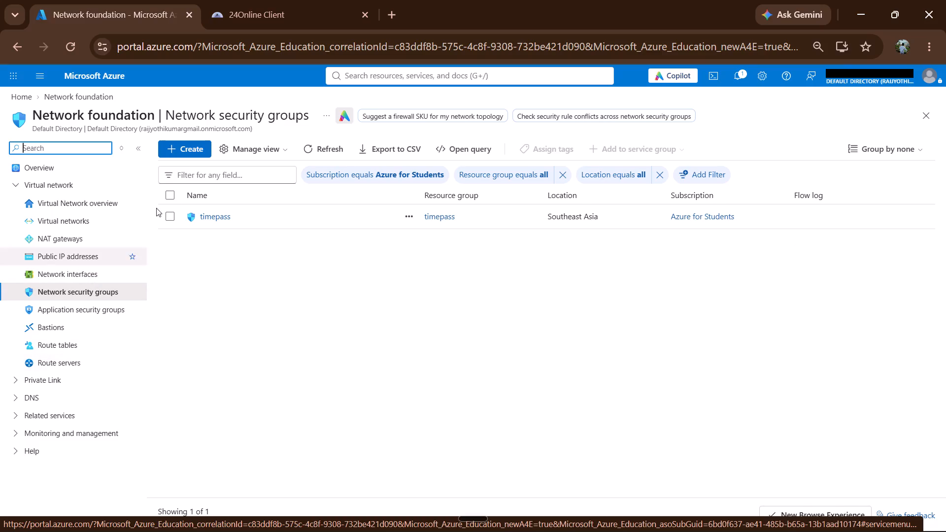
{"action": "left_click", "coordinate": [221, 213]}
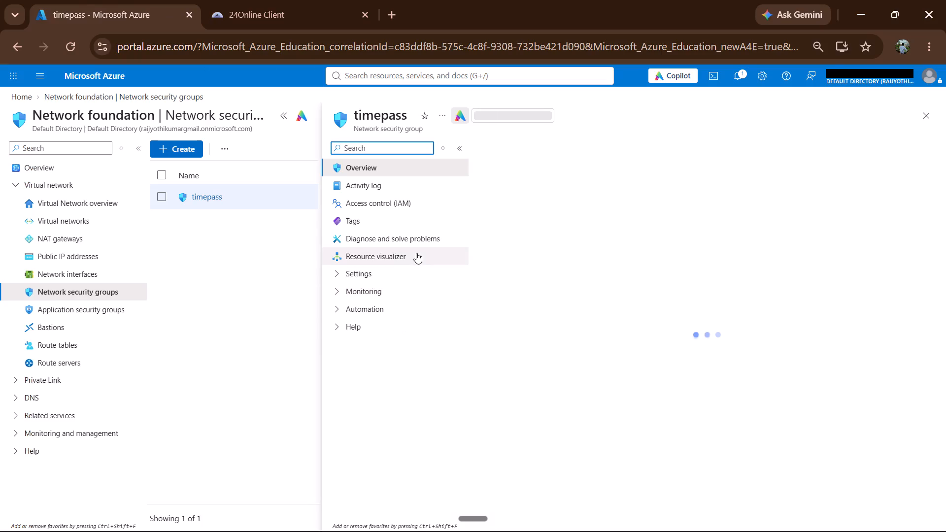
{"action": "left_click", "coordinate": [380, 150]}
{"action": "type", "text": "in"}
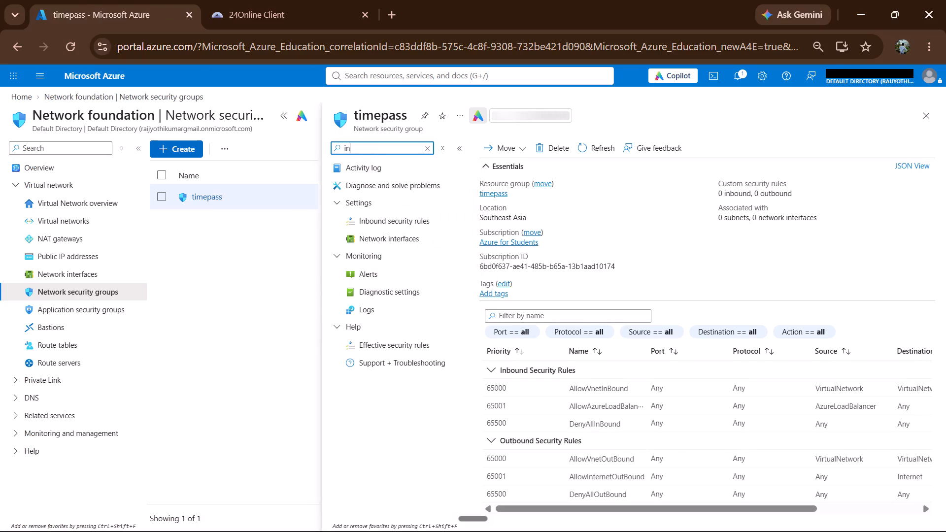
{"action": "left_click", "coordinate": [398, 220]}
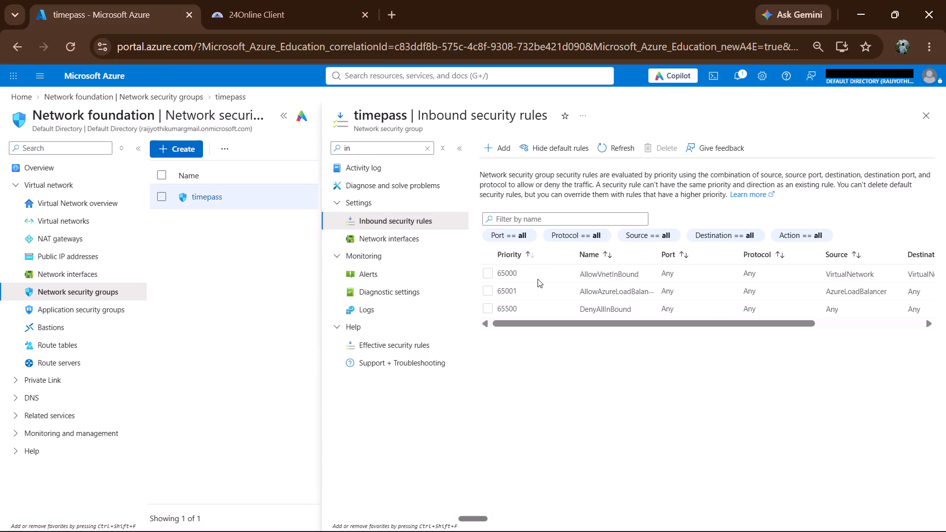
Filter the inbound security rules by the name ssh.
{"action": "left_click", "coordinate": [536, 222]}
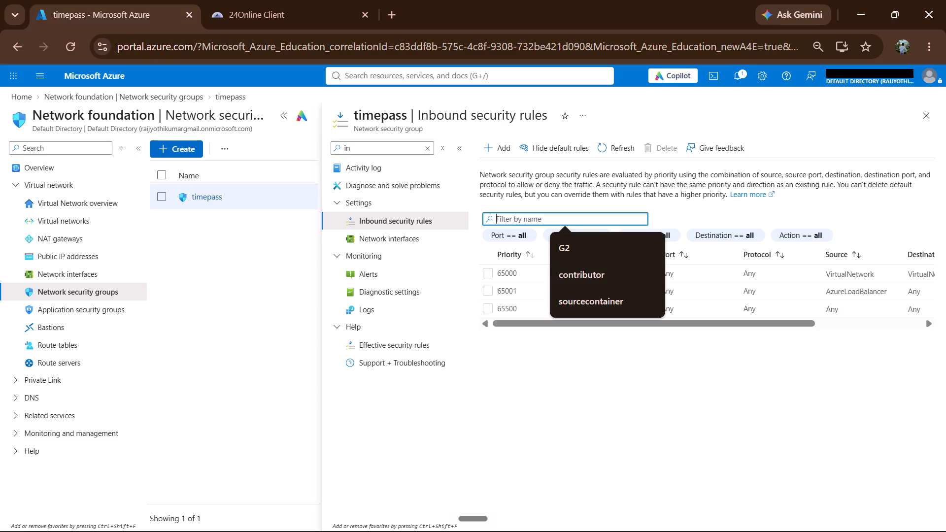
{"action": "type", "text": "ssh"}
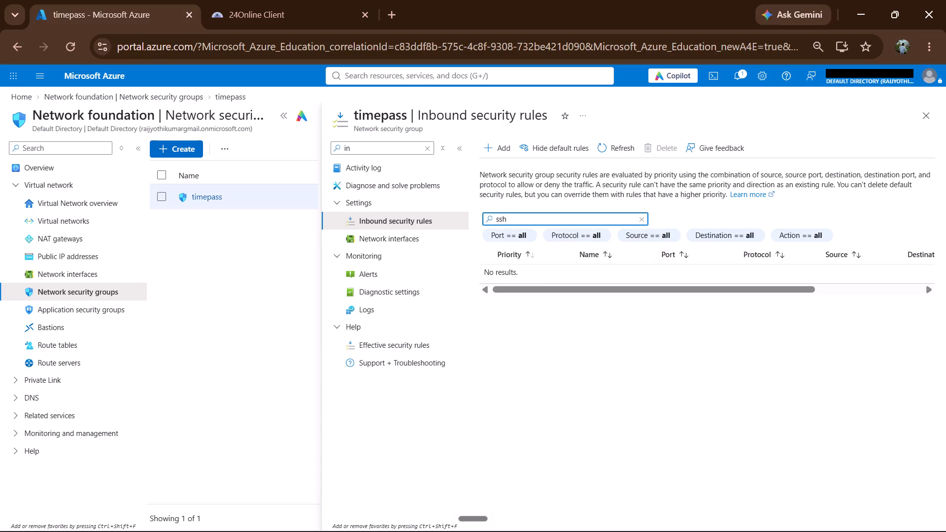
Start a new inbound security rule for the timepass network security group and set its protocol to TCP.
{"action": "left_click", "coordinate": [499, 144]}
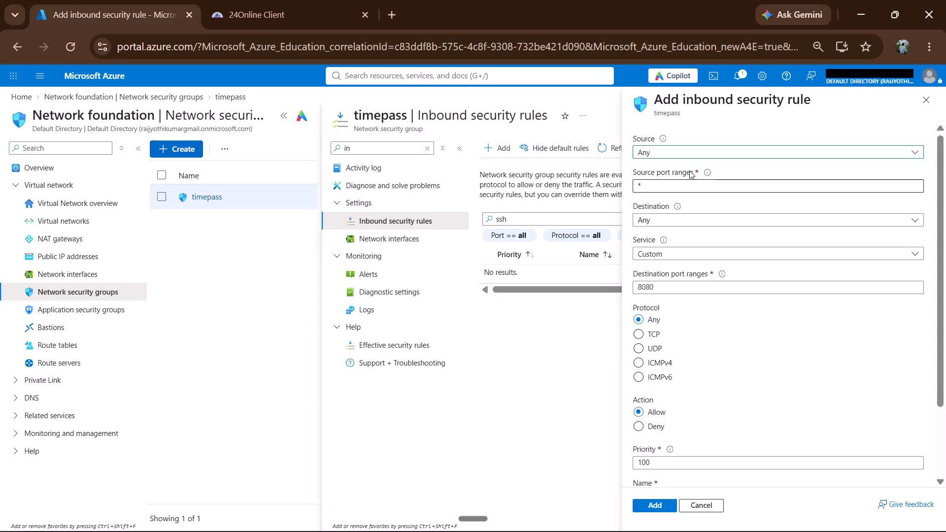
{"action": "left_click", "coordinate": [741, 221]}
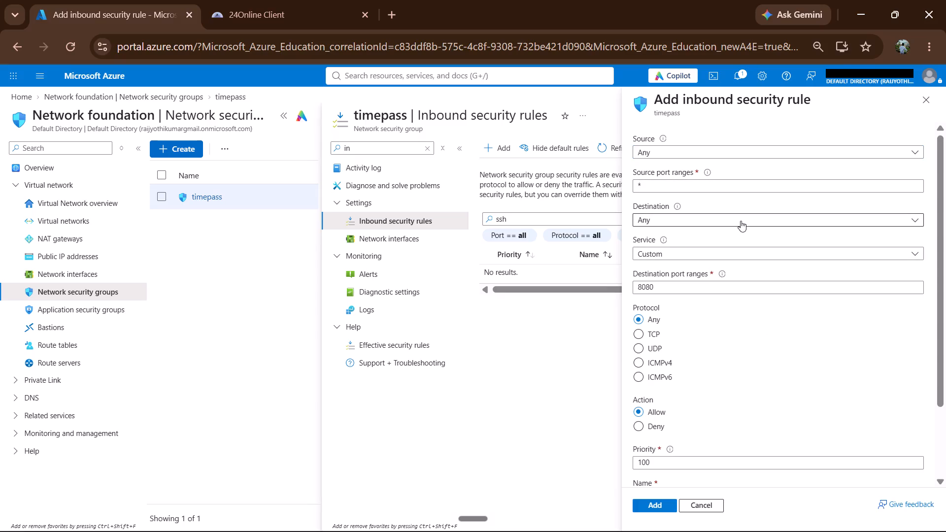
{"action": "left_click", "coordinate": [741, 221]}
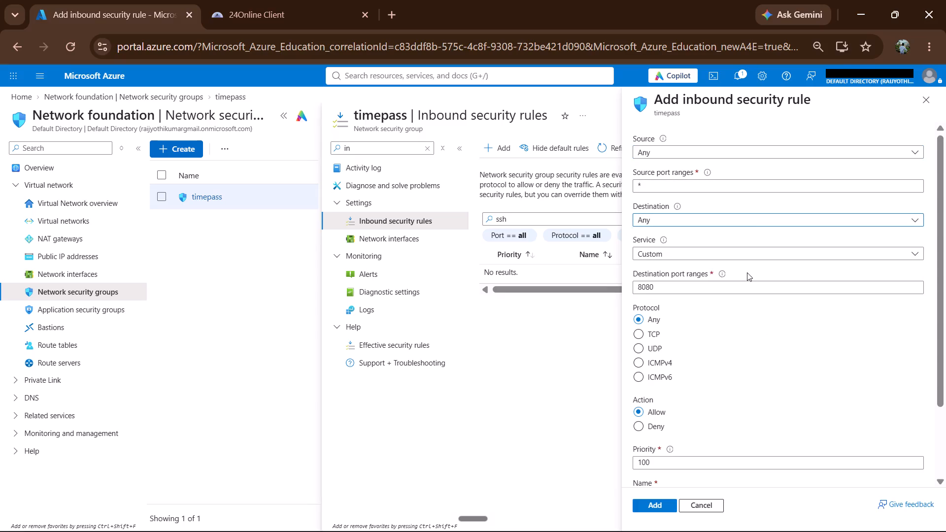
{"action": "scroll", "coordinate": [738, 300], "scroll_direction": "down", "scroll_amount": 1}
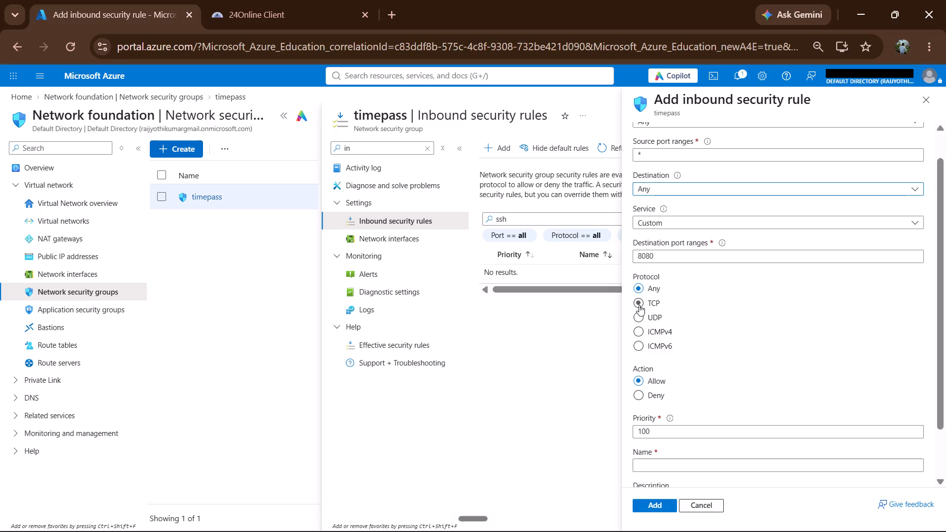
{"action": "left_click", "coordinate": [639, 305]}
{"action": "scroll", "coordinate": [699, 319], "scroll_direction": "down", "scroll_amount": 1}
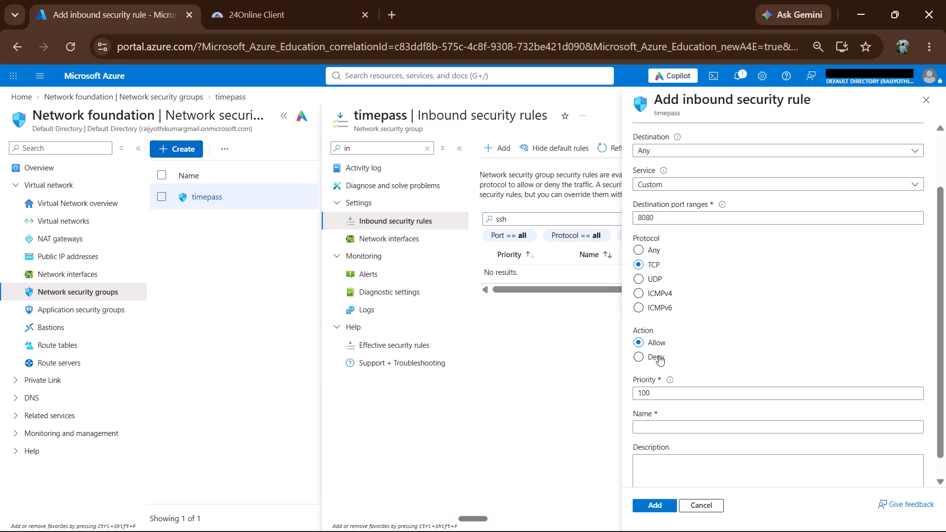
{"action": "scroll", "coordinate": [658, 359], "scroll_direction": "down", "scroll_amount": 1}
{"action": "scroll", "coordinate": [711, 370], "scroll_direction": "down", "scroll_amount": 1}
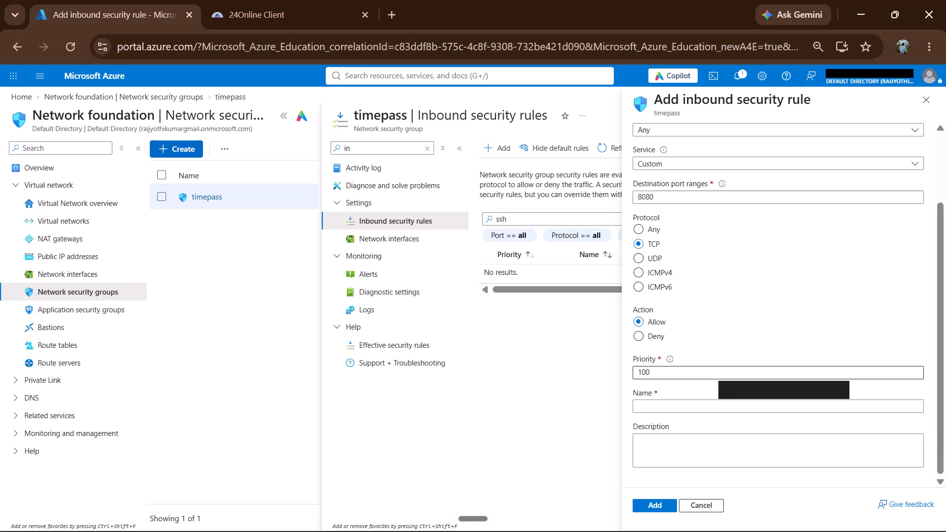
{"action": "left_click", "coordinate": [703, 404]}
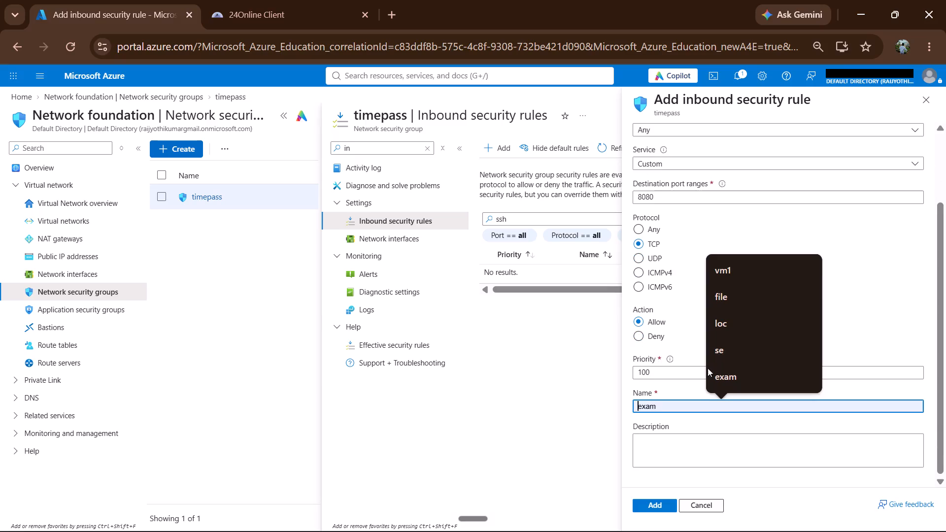
{"action": "scroll", "coordinate": [663, 407], "scroll_direction": "down", "scroll_amount": 1}
{"action": "scroll", "coordinate": [663, 407], "scroll_direction": "up", "scroll_amount": 1}
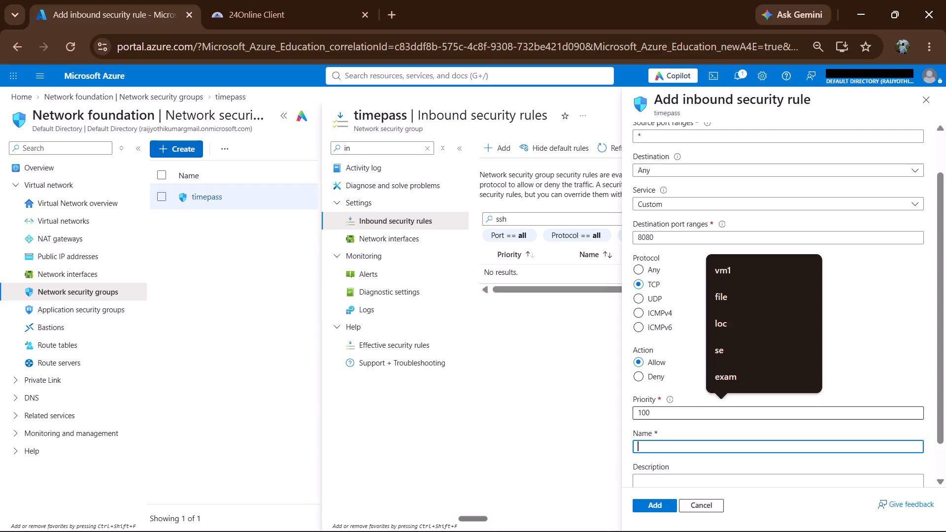
{"action": "left_click", "coordinate": [688, 381]}
{"action": "scroll", "coordinate": [688, 381], "scroll_direction": "up", "scroll_amount": 1}
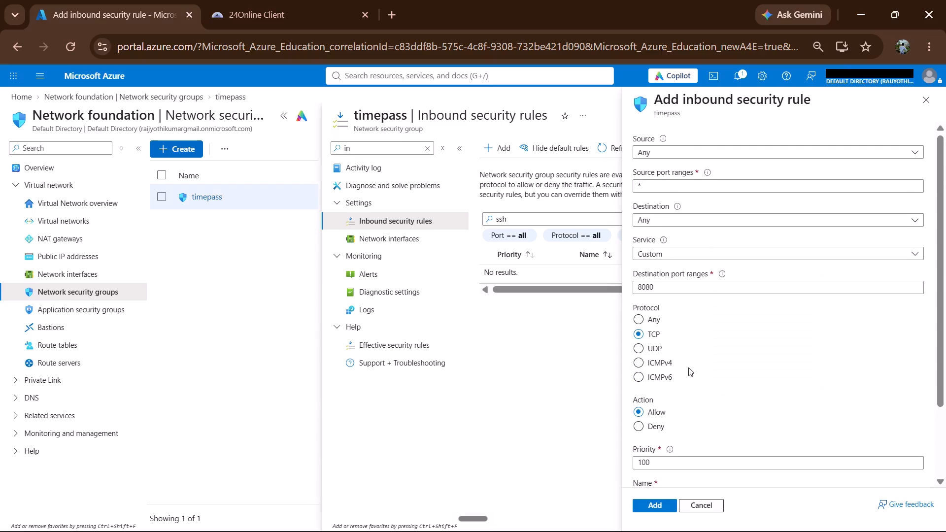
{"action": "left_click", "coordinate": [683, 287]}
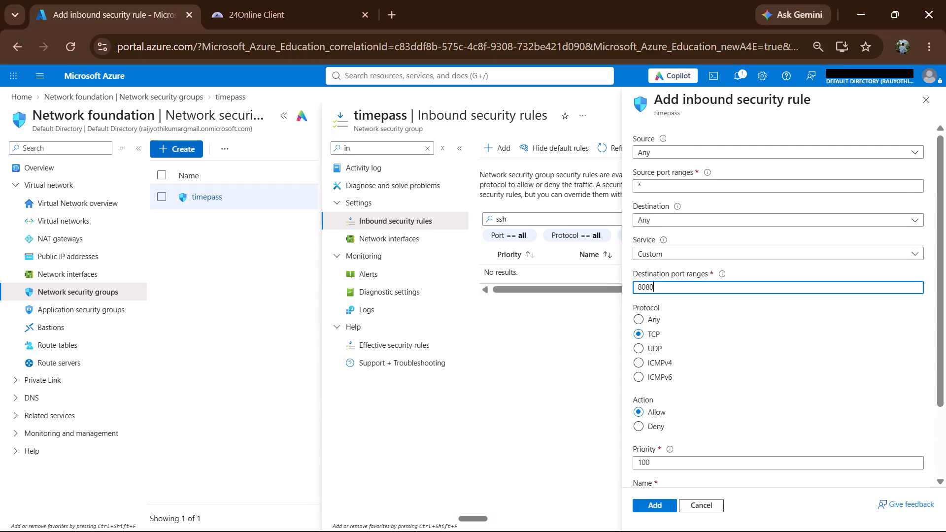
{"action": "scroll", "coordinate": [683, 287], "scroll_direction": "up", "scroll_amount": 1}
{"action": "scroll", "coordinate": [724, 317], "scroll_direction": "up", "scroll_amount": 2}
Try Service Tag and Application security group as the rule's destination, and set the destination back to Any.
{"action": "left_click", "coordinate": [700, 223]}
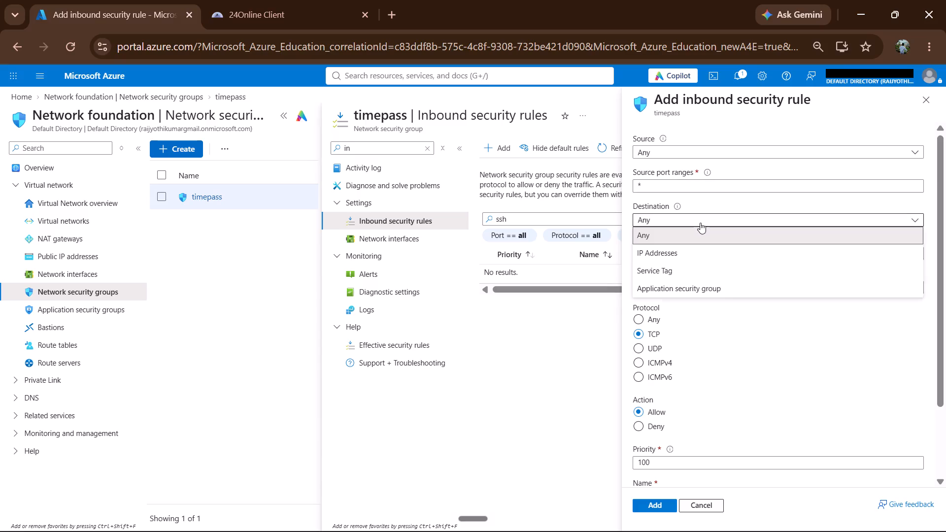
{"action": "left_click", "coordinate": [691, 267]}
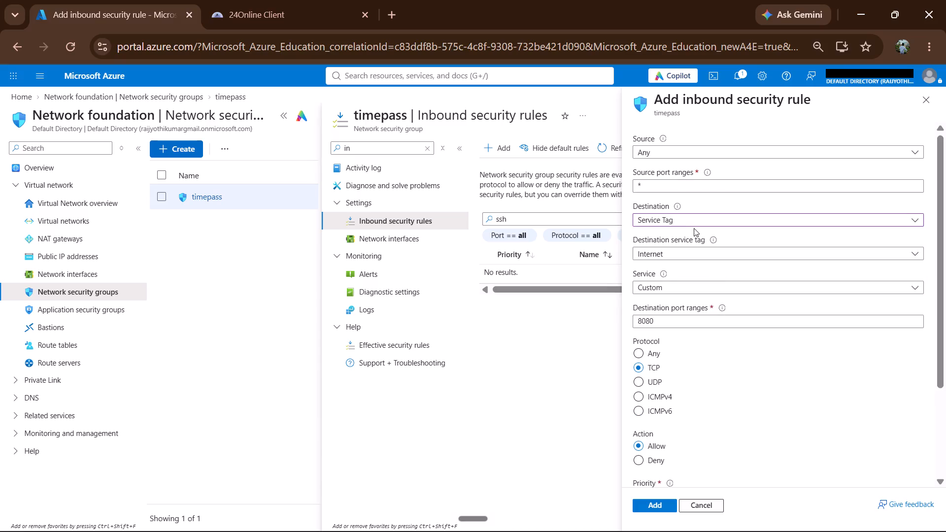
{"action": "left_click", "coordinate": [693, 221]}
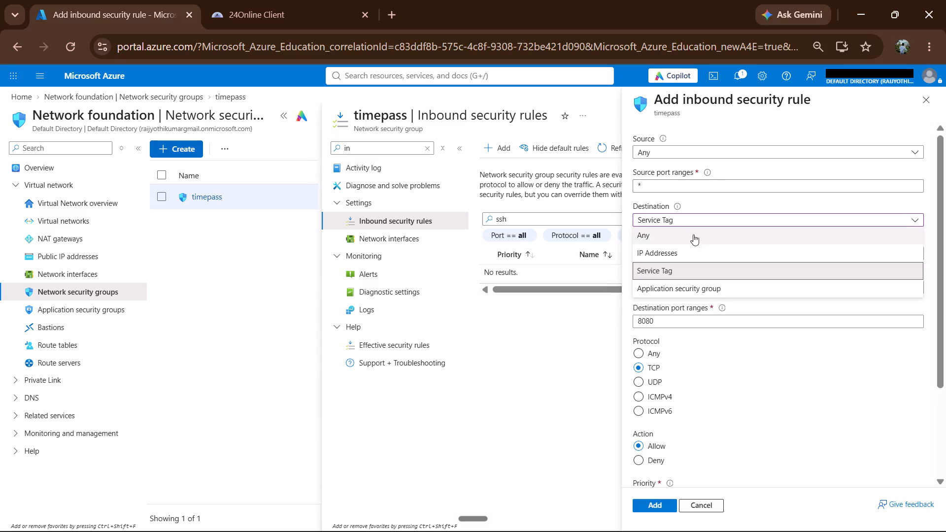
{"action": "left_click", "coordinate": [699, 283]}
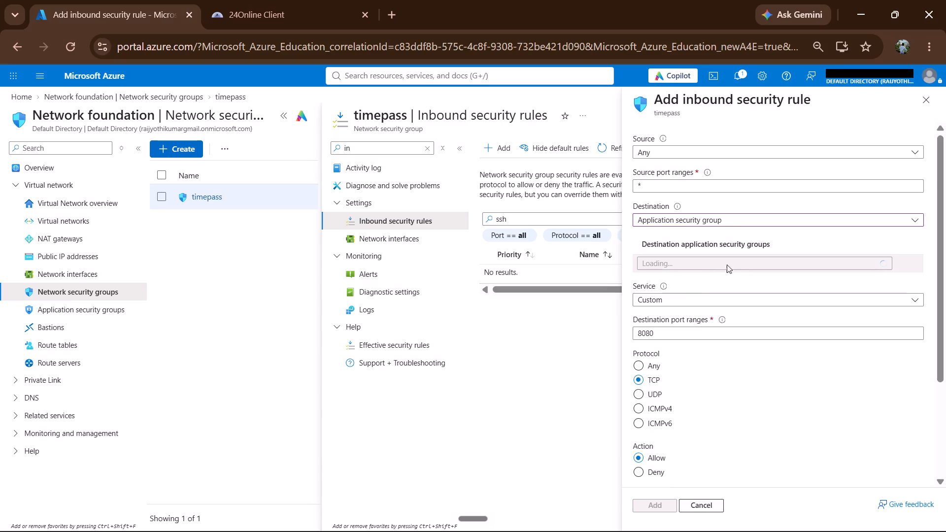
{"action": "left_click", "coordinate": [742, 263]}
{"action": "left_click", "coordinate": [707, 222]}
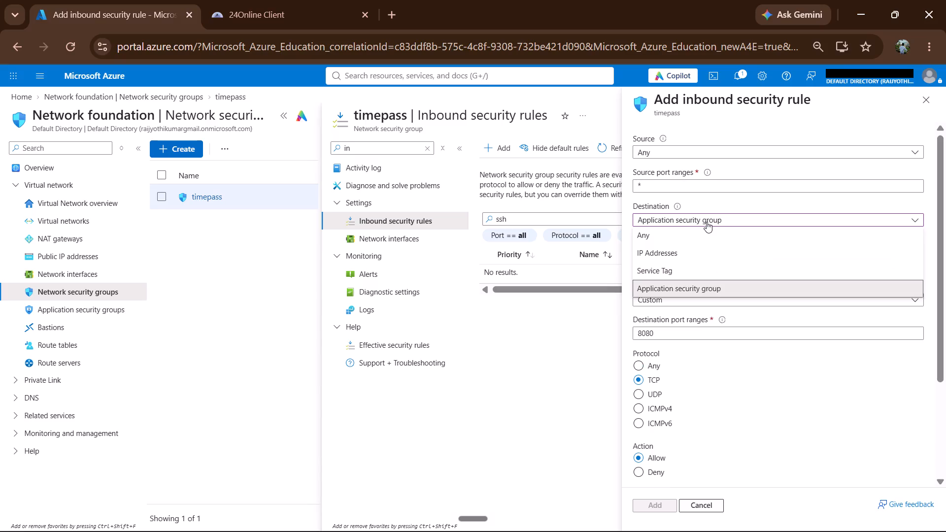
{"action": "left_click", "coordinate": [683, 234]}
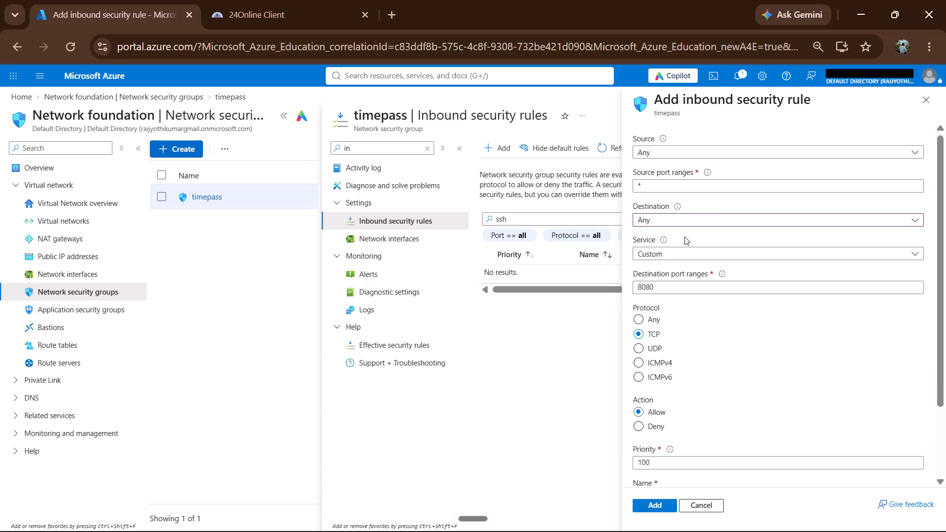
Set the rule's service to SSH, name the rule timepass and add it to the network security group.
{"action": "left_click", "coordinate": [701, 248]}
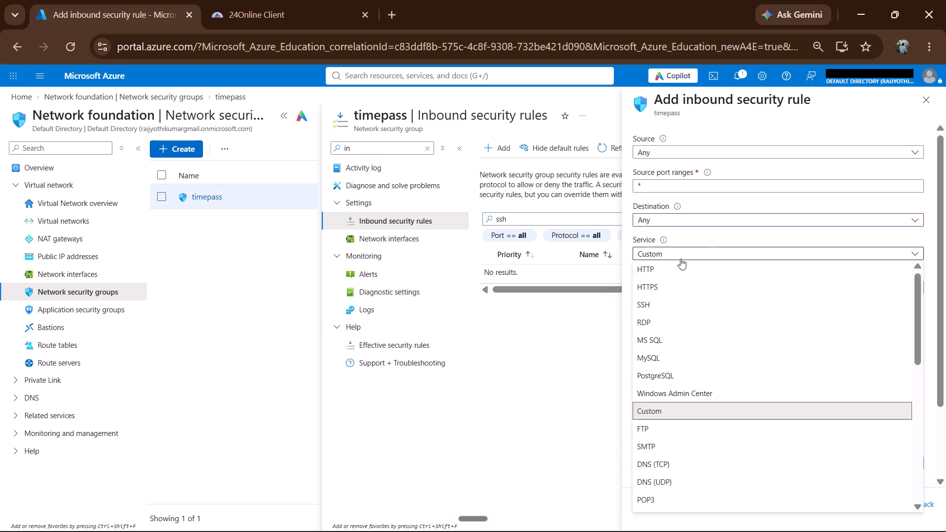
{"action": "left_click", "coordinate": [665, 303]}
{"action": "scroll", "coordinate": [661, 310], "scroll_direction": "down", "scroll_amount": 1}
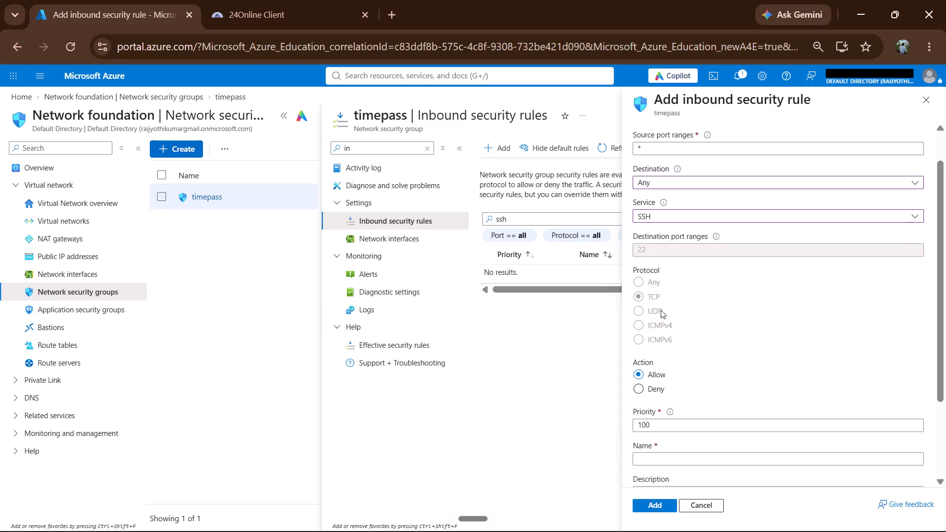
{"action": "scroll", "coordinate": [690, 338], "scroll_direction": "down", "scroll_amount": 2}
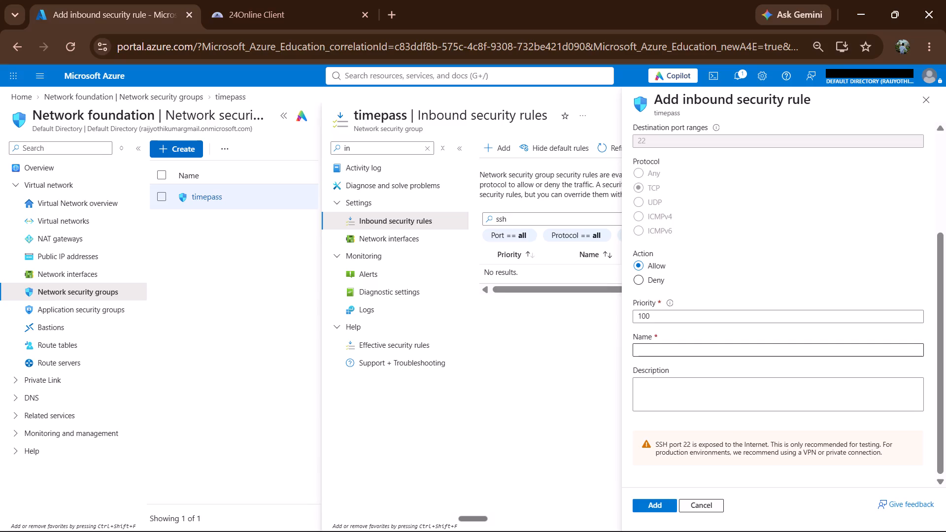
{"action": "left_click", "coordinate": [669, 351]}
{"action": "type", "text": "timpes"}
{"action": "key", "text": "BackSpace"}
{"action": "key", "text": "BackSpace"}
{"action": "key", "text": "BackSpace"}
{"action": "type", "text": "epass"}
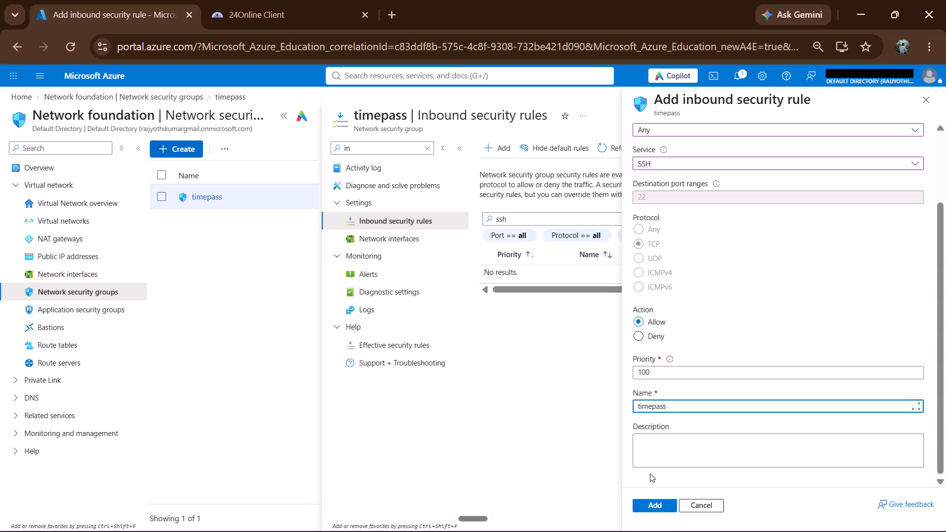
{"action": "scroll", "coordinate": [656, 442], "scroll_direction": "up", "scroll_amount": 1}
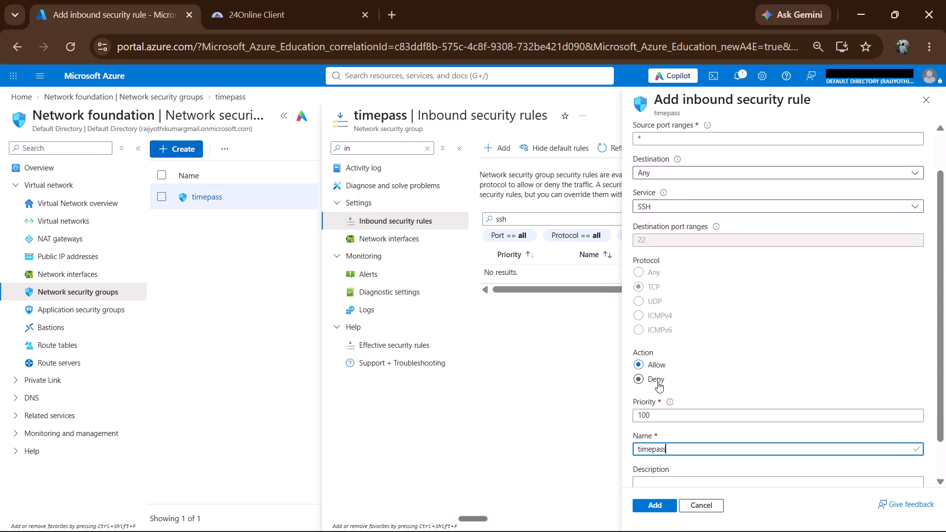
{"action": "scroll", "coordinate": [658, 382], "scroll_direction": "up", "scroll_amount": 3}
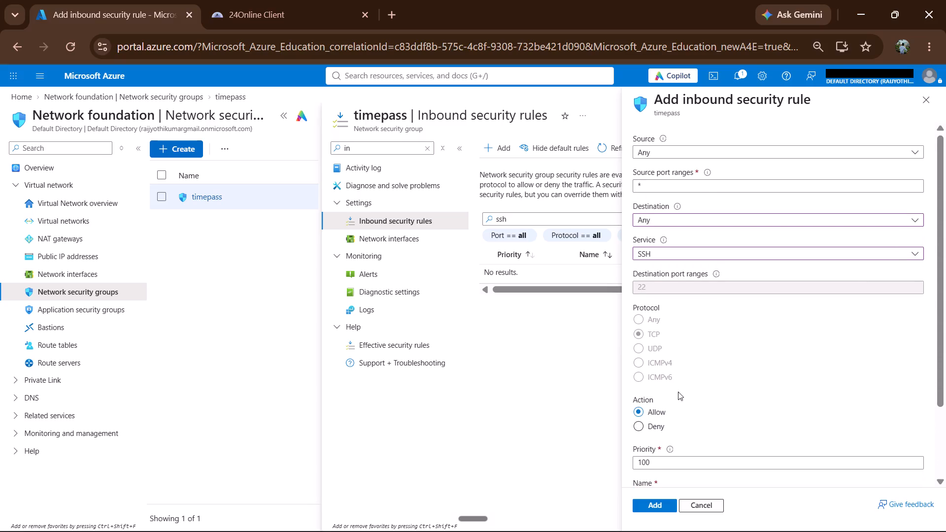
{"action": "left_click", "coordinate": [650, 504]}
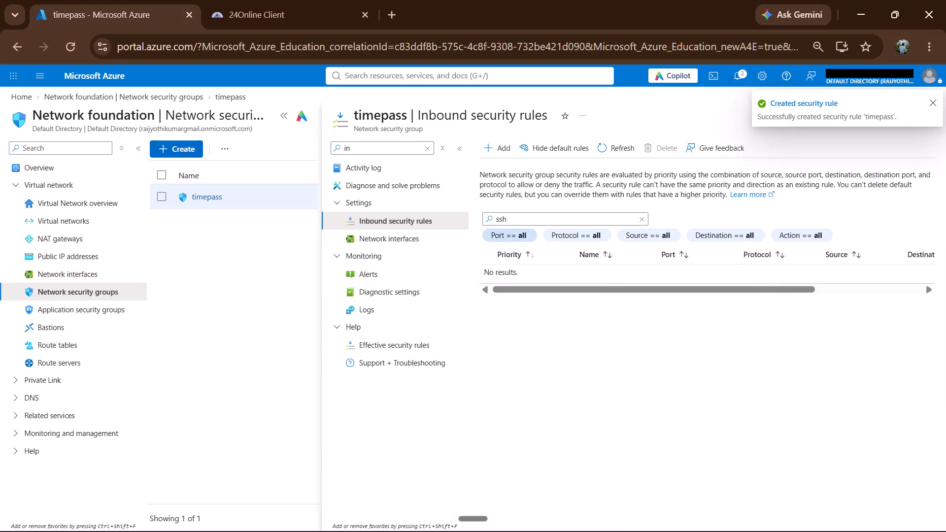
Refresh the inbound rules, clear the ssh name filter and select the timepass rule.
{"action": "left_click", "coordinate": [621, 152]}
{"action": "left_click", "coordinate": [936, 101]}
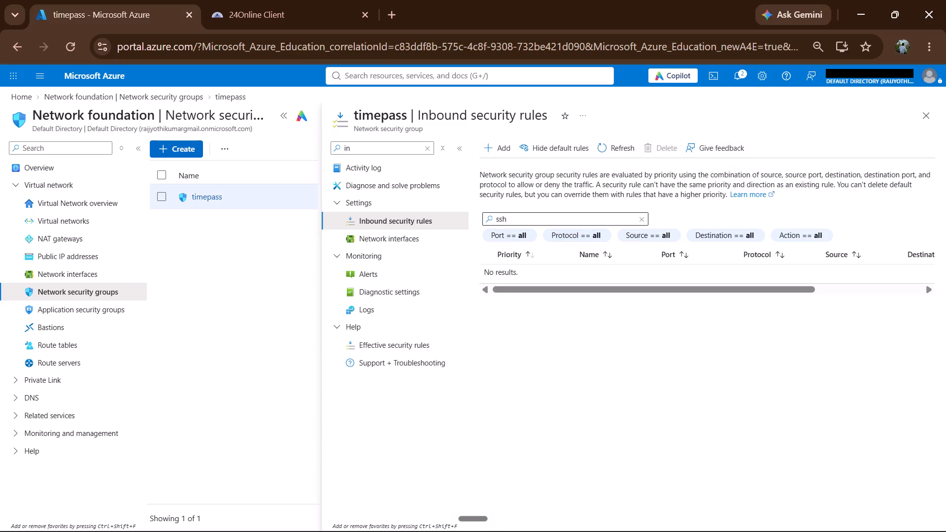
{"action": "left_click", "coordinate": [639, 220]}
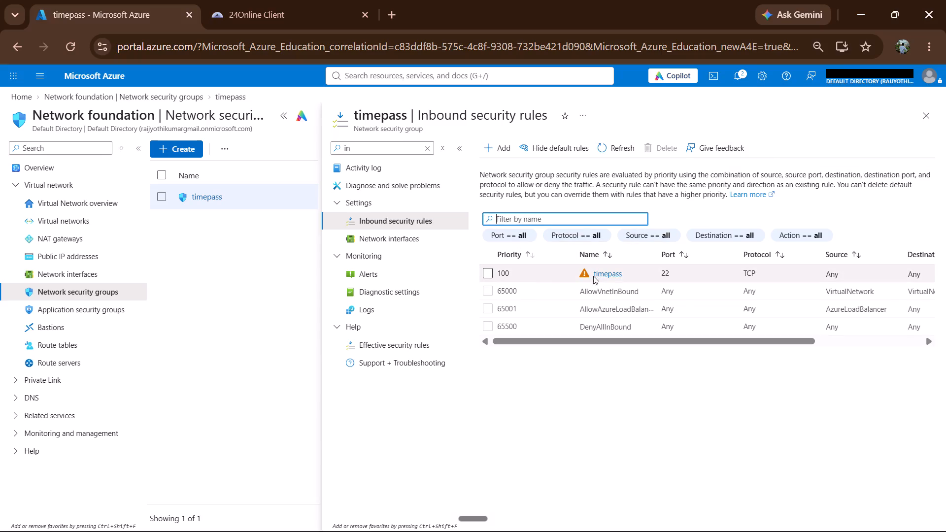
{"action": "left_click", "coordinate": [488, 272]}
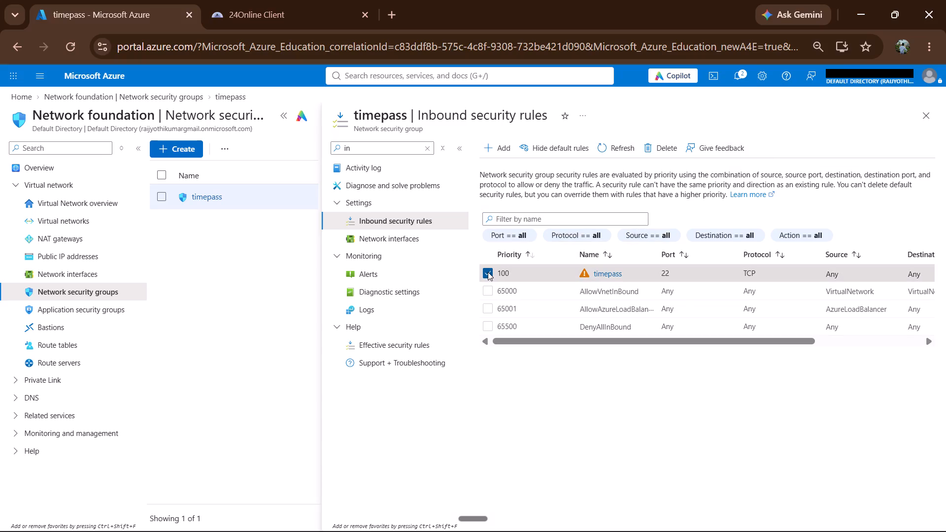
{"action": "left_click", "coordinate": [511, 220]}
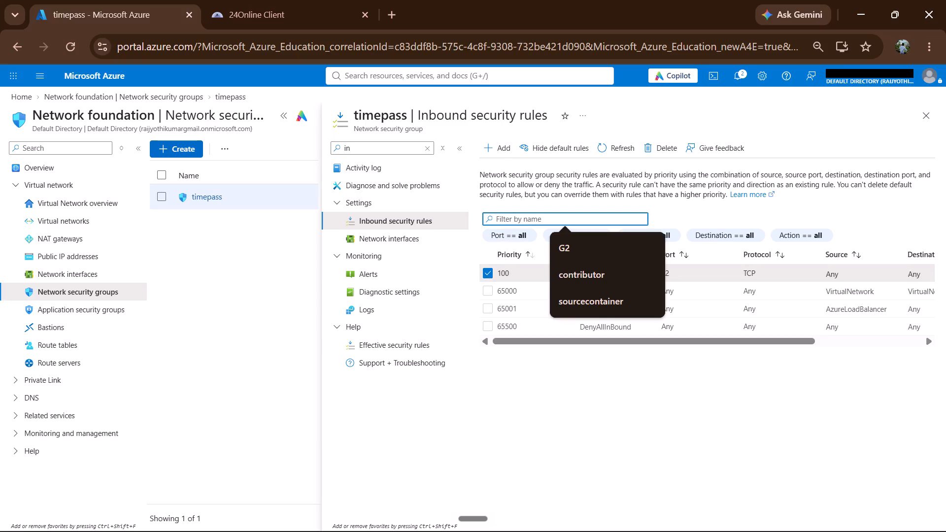
Add an inbound security rule for the HTTP service, named timepass2, to the timepass network security group.
{"action": "left_click", "coordinate": [499, 148]}
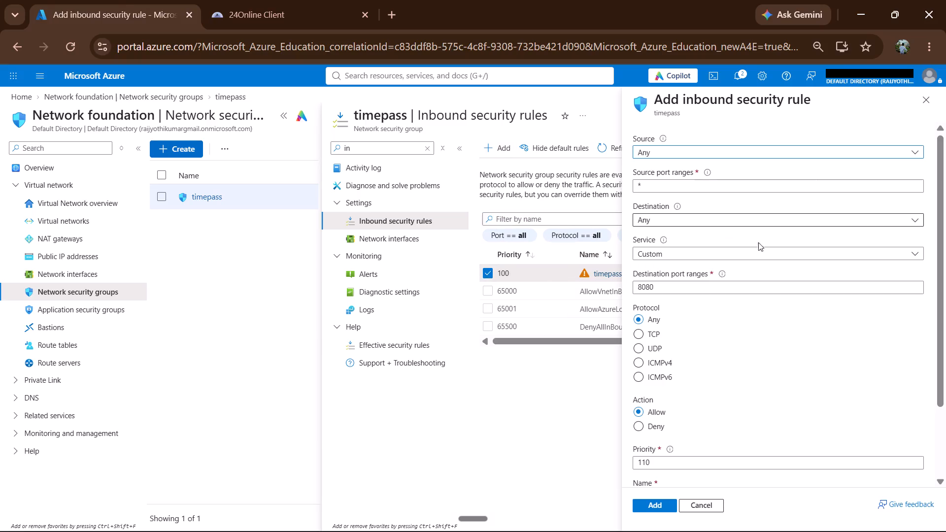
{"action": "left_click", "coordinate": [582, 273]}
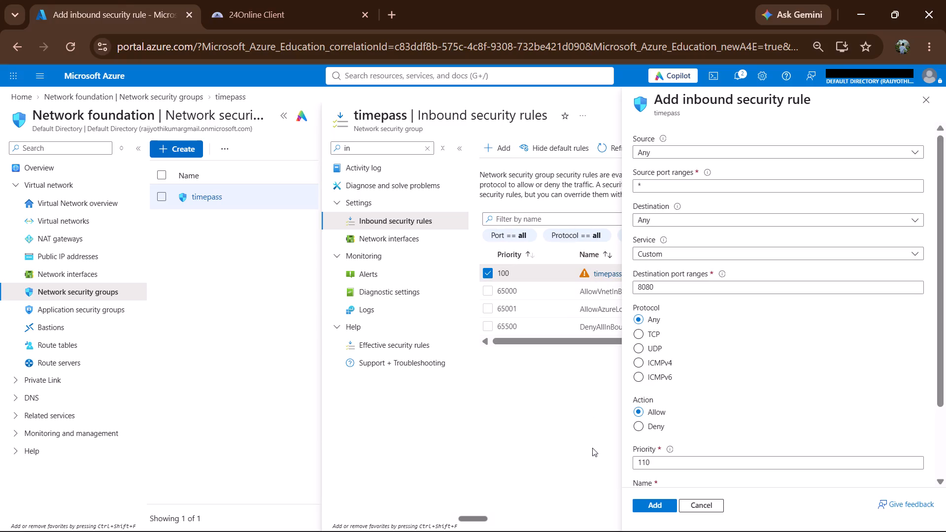
{"action": "left_click", "coordinate": [592, 448]}
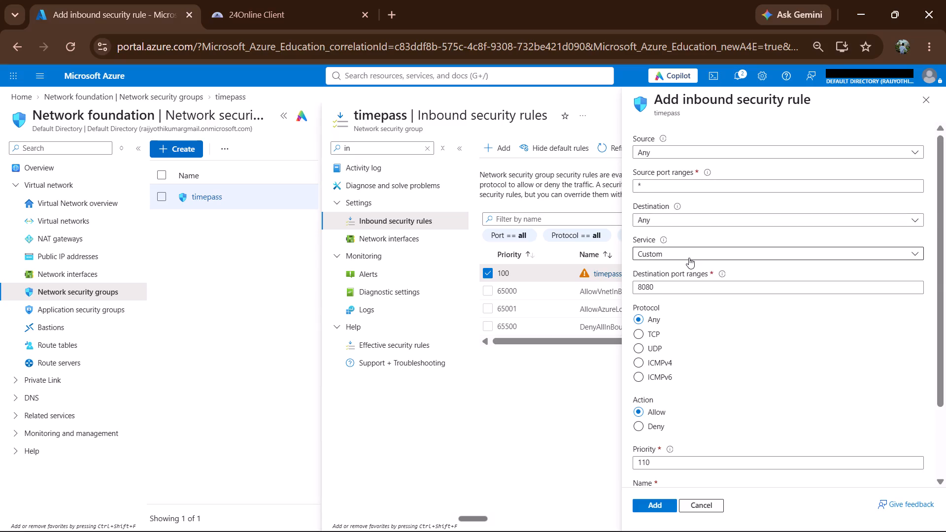
{"action": "left_click", "coordinate": [689, 258]}
{"action": "left_click", "coordinate": [670, 270]}
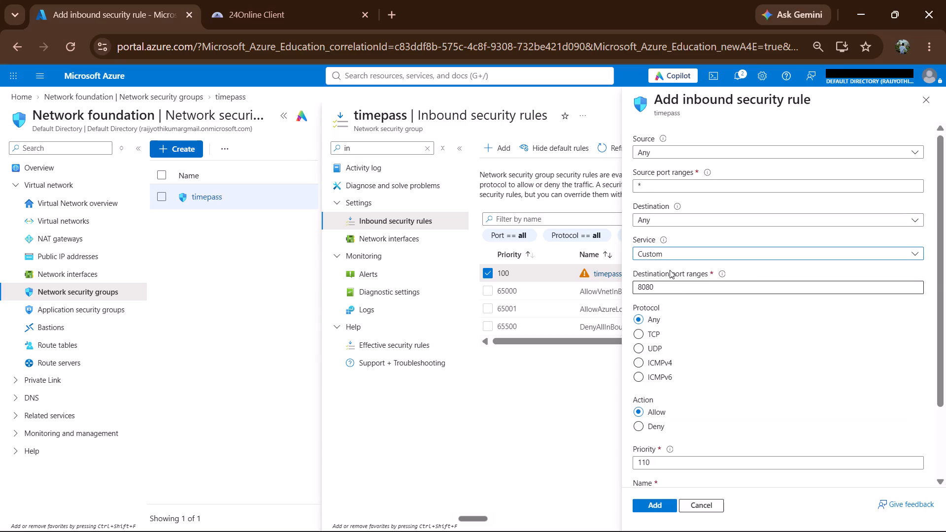
{"action": "scroll", "coordinate": [672, 466], "scroll_direction": "down", "scroll_amount": 4}
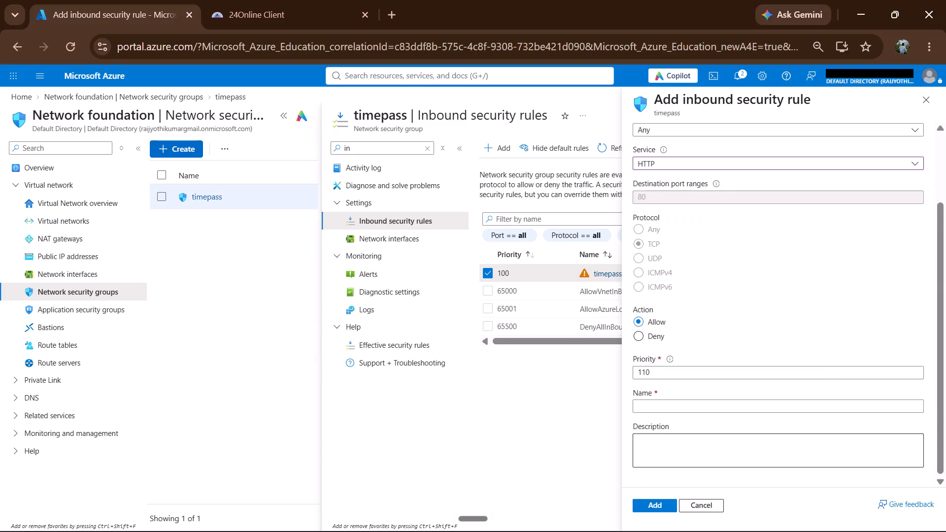
{"action": "left_click", "coordinate": [652, 412]}
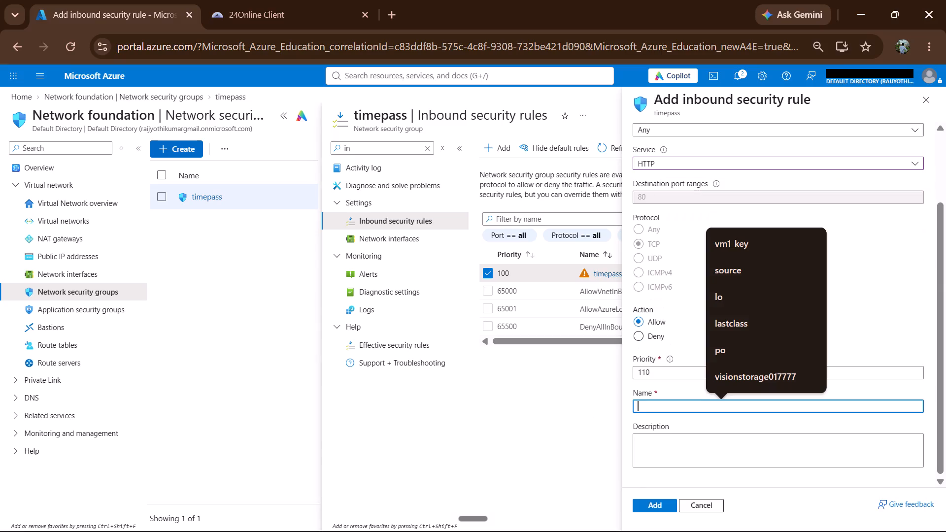
{"action": "type", "text": "timpe"}
{"action": "key", "text": "BackSpace"}
{"action": "key", "text": "BackSpace"}
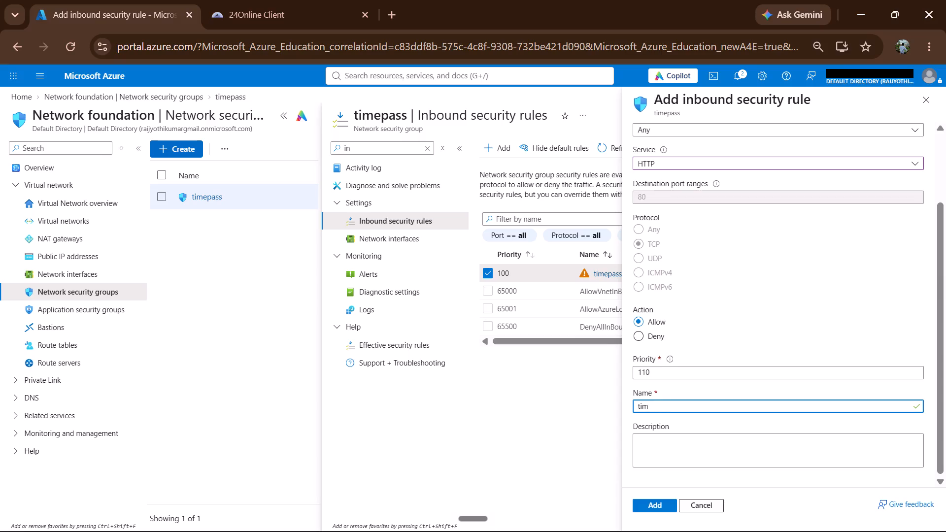
{"action": "type", "text": "epass"}
{"action": "key", "text": "2"}
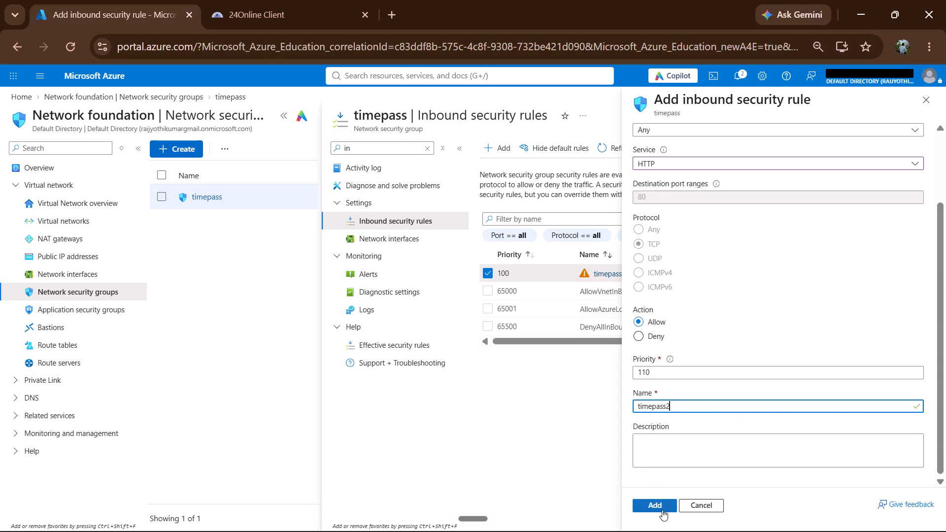
{"action": "left_click", "coordinate": [661, 506]}
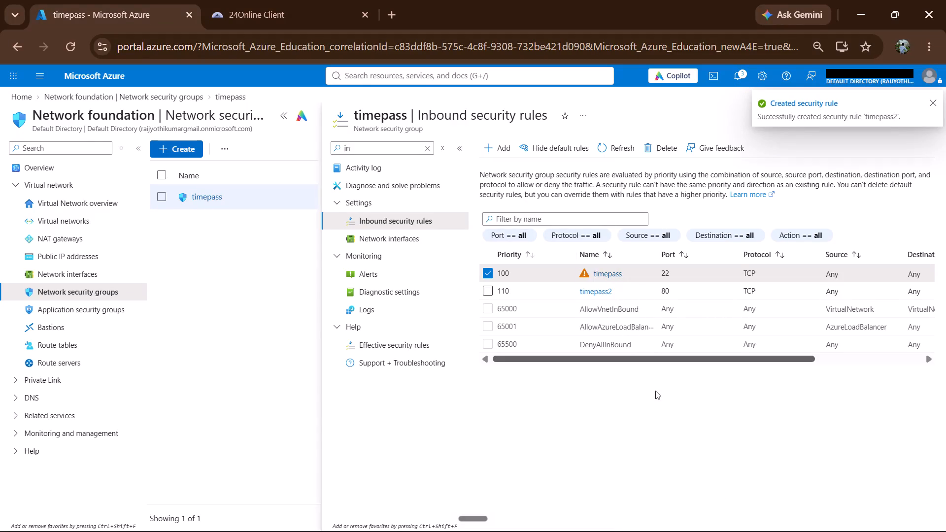
Deselect the timepass rule and review the ports, protocols, sources, destinations and actions of the inbound rules.
{"action": "left_click", "coordinate": [660, 396]}
{"action": "left_click", "coordinate": [584, 275]}
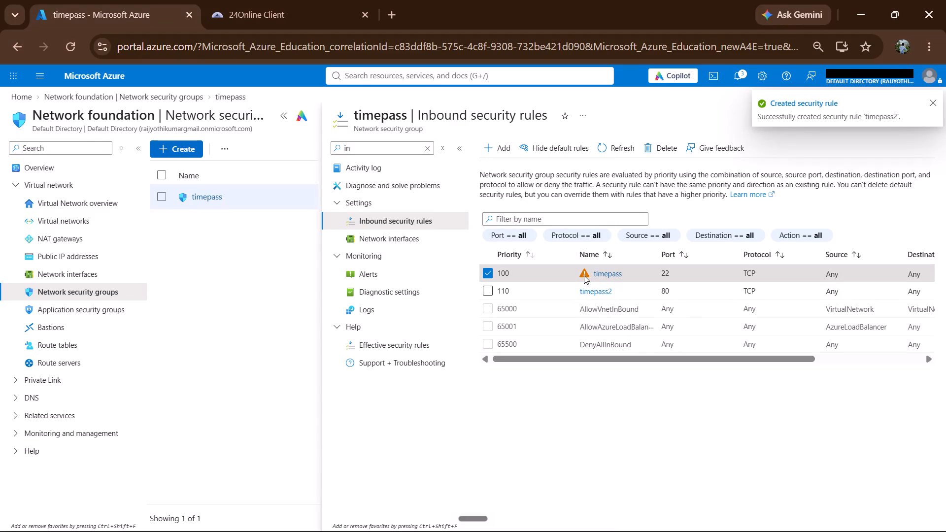
{"action": "left_click", "coordinate": [494, 273]}
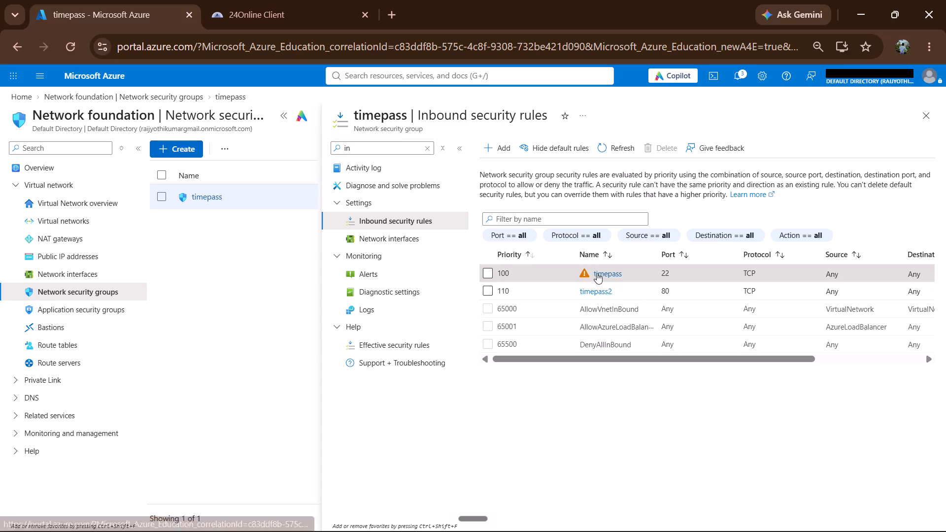
{"action": "scroll", "coordinate": [725, 295], "scroll_direction": "left", "scroll_amount": 1}
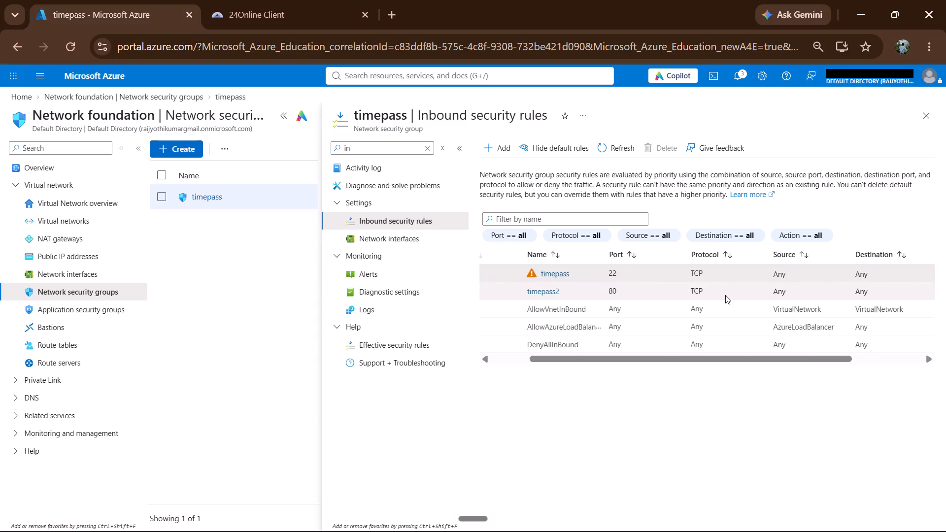
{"action": "scroll", "coordinate": [725, 295], "scroll_direction": "left", "scroll_amount": 2}
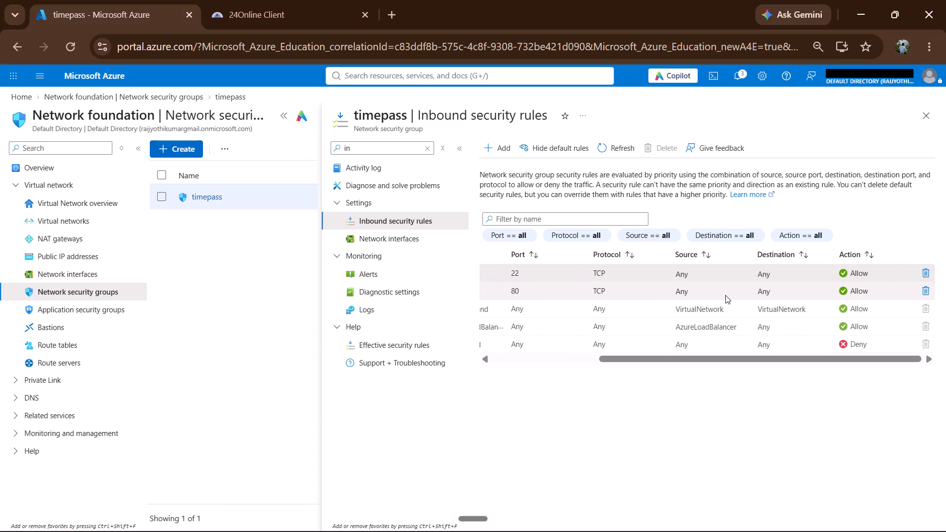
{"action": "scroll", "coordinate": [692, 289], "scroll_direction": "right", "scroll_amount": 1}
{"action": "scroll", "coordinate": [594, 288], "scroll_direction": "right", "scroll_amount": 1}
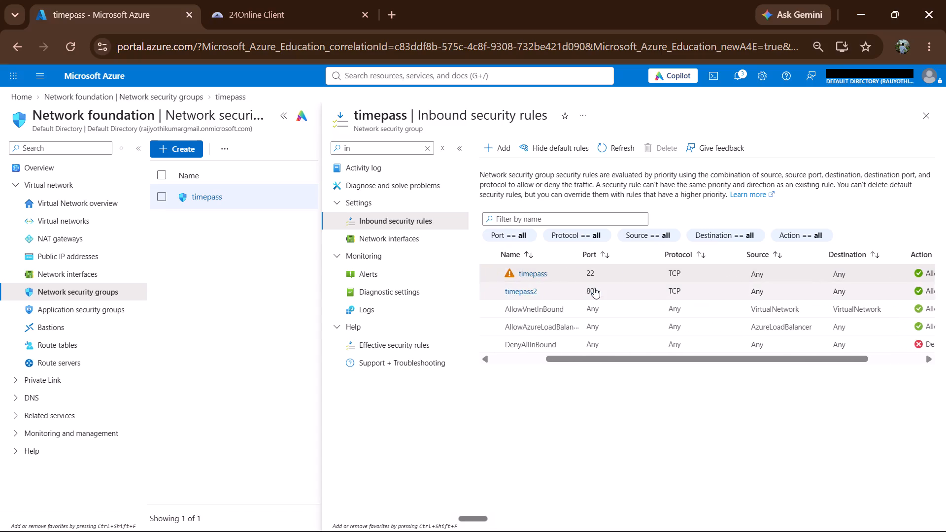
{"action": "scroll", "coordinate": [594, 288], "scroll_direction": "right", "scroll_amount": 1}
{"action": "left_click", "coordinate": [585, 273]}
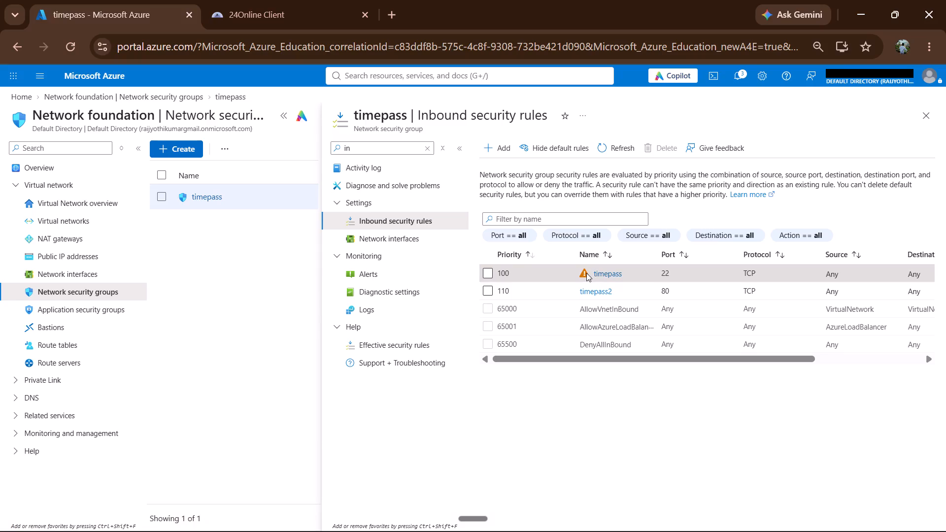
Open the timepass inbound rule, review its settings down to the description, and close it without saving.
{"action": "left_click", "coordinate": [601, 272]}
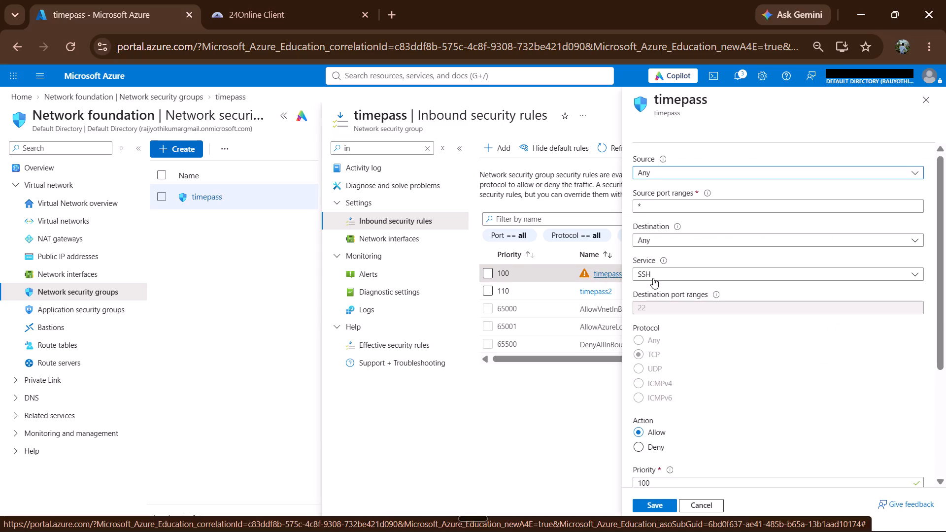
{"action": "scroll", "coordinate": [676, 290], "scroll_direction": "up", "scroll_amount": 1}
{"action": "left_click", "coordinate": [685, 239]}
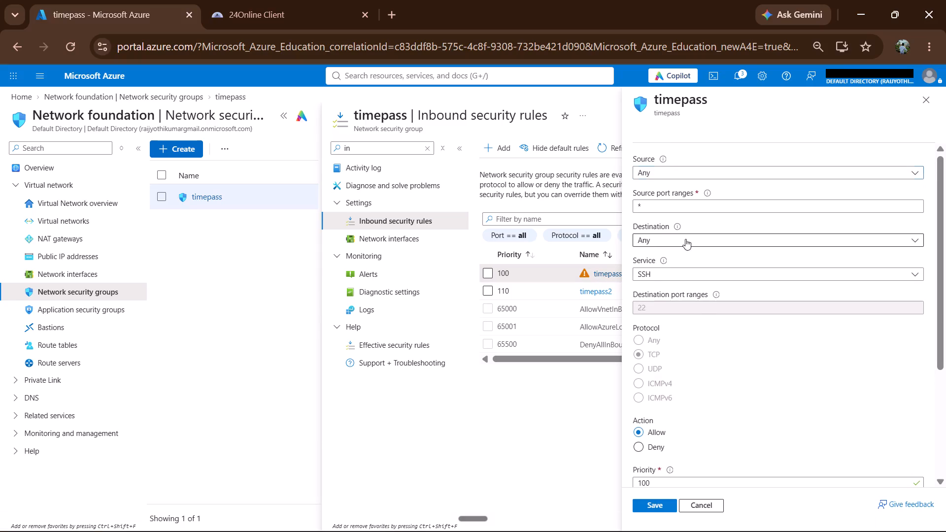
{"action": "left_click", "coordinate": [685, 239]}
{"action": "scroll", "coordinate": [714, 242], "scroll_direction": "down", "scroll_amount": 3}
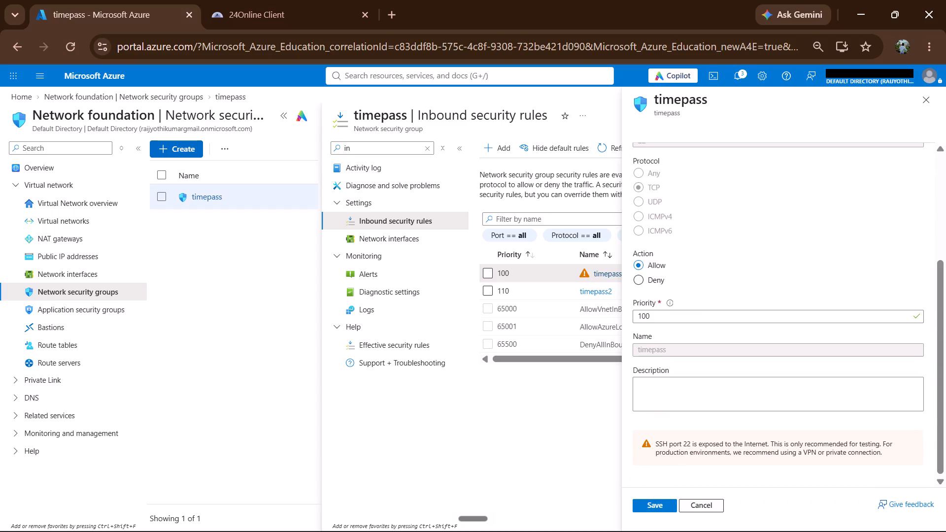
{"action": "left_click", "coordinate": [684, 504]}
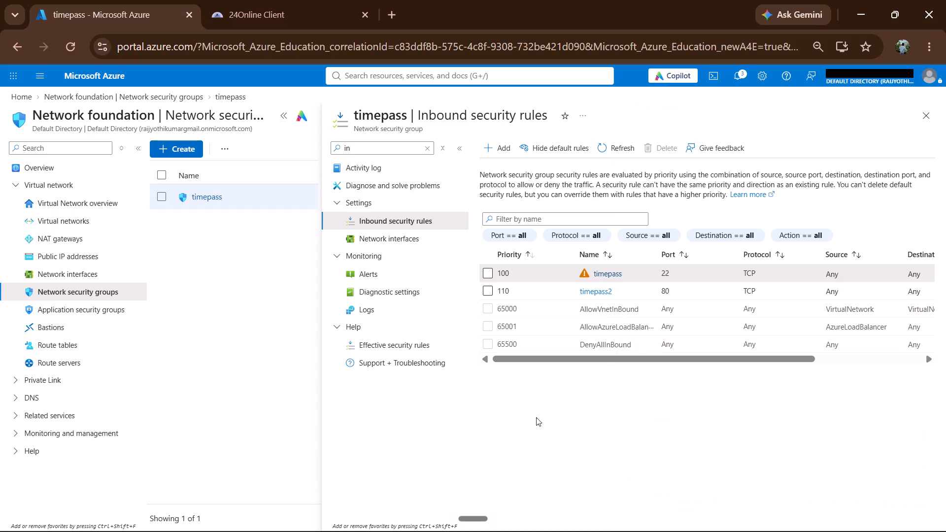
Search the timepass network security group's service menu for "ass", and close the group's page.
{"action": "left_click", "coordinate": [385, 146]}
{"action": "key", "text": "BackSpace"}
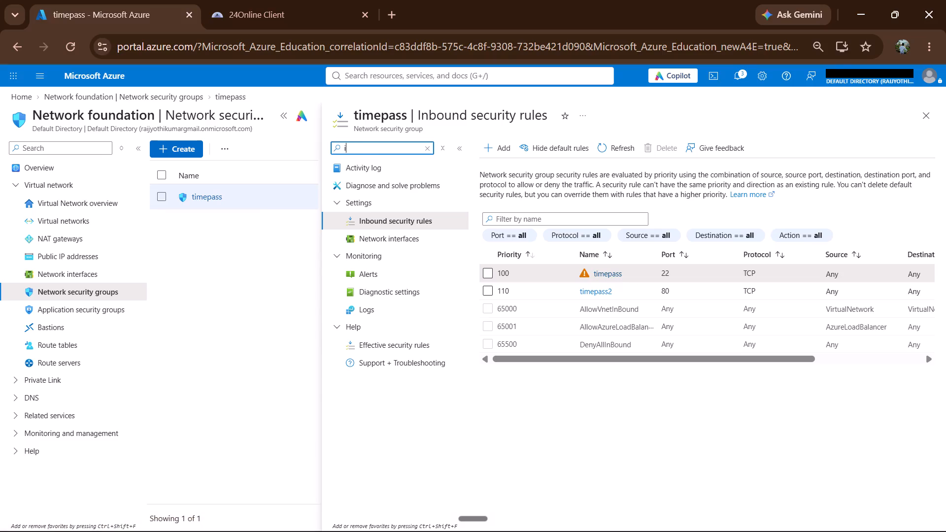
{"action": "key", "text": "BackSpace"}
{"action": "key", "text": "BackSpace"}
{"action": "type", "text": "ass"}
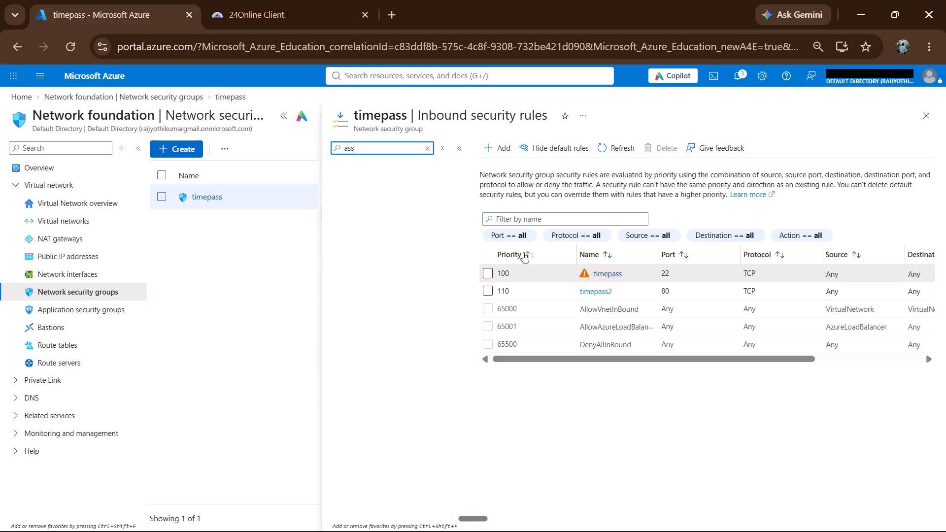
{"action": "left_click", "coordinate": [923, 118]}
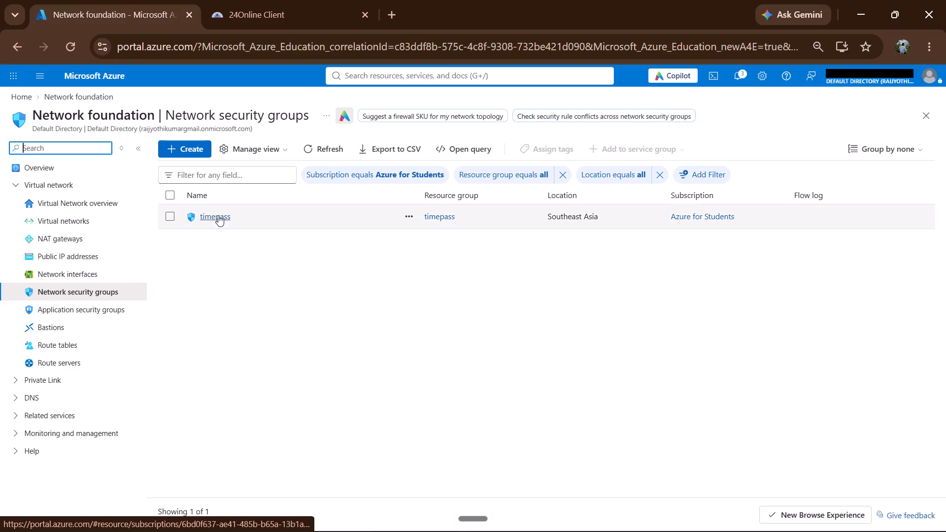
Search the Network foundation service menu for "ass" and clear the search.
{"action": "left_click", "coordinate": [37, 142]}
{"action": "type", "text": "ass"}
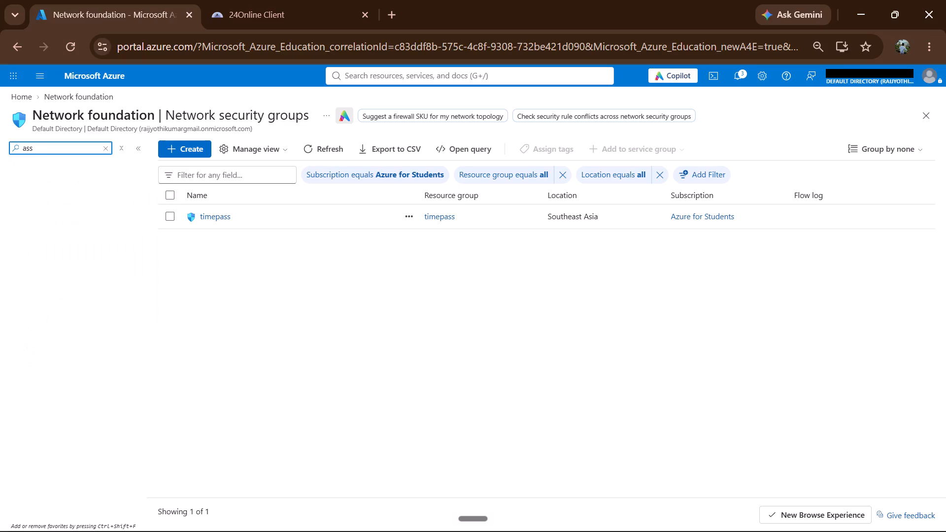
{"action": "key", "text": "BackSpace"}
{"action": "key", "text": "BackSpace"}
{"action": "key", "text": "BackSpace"}
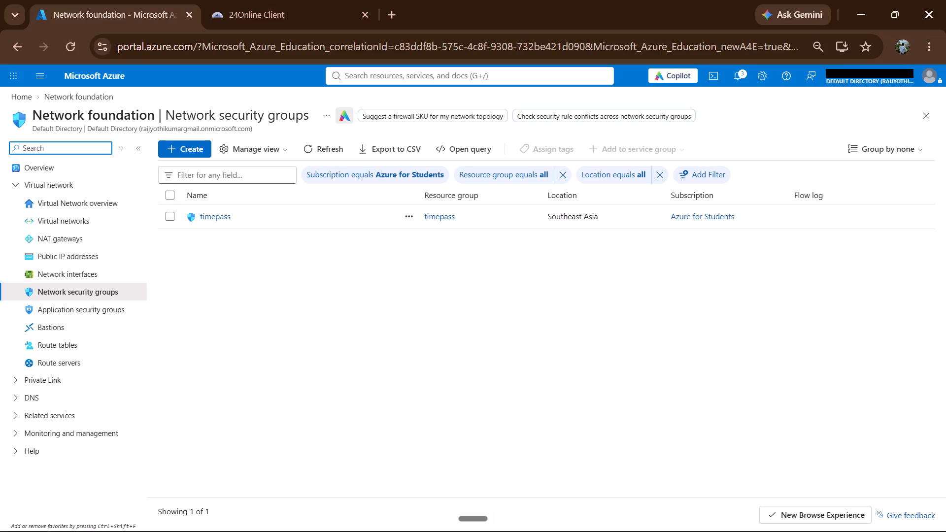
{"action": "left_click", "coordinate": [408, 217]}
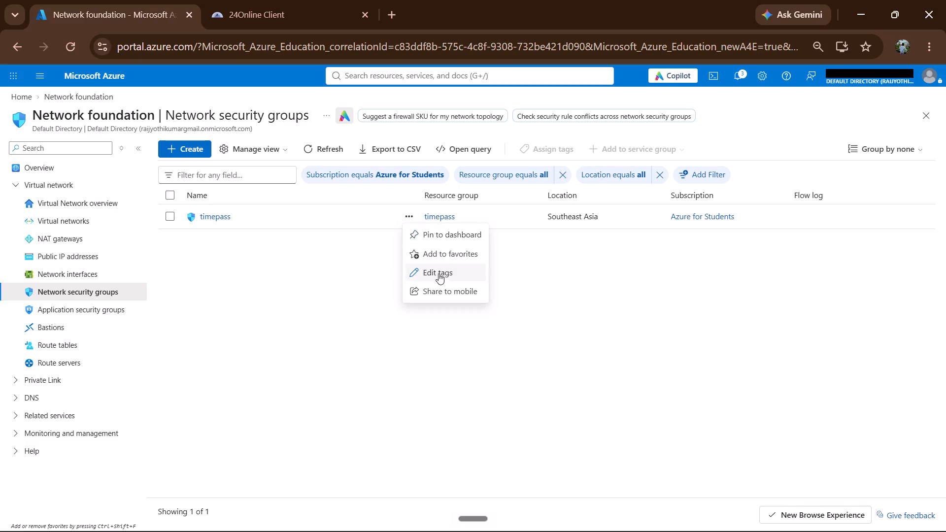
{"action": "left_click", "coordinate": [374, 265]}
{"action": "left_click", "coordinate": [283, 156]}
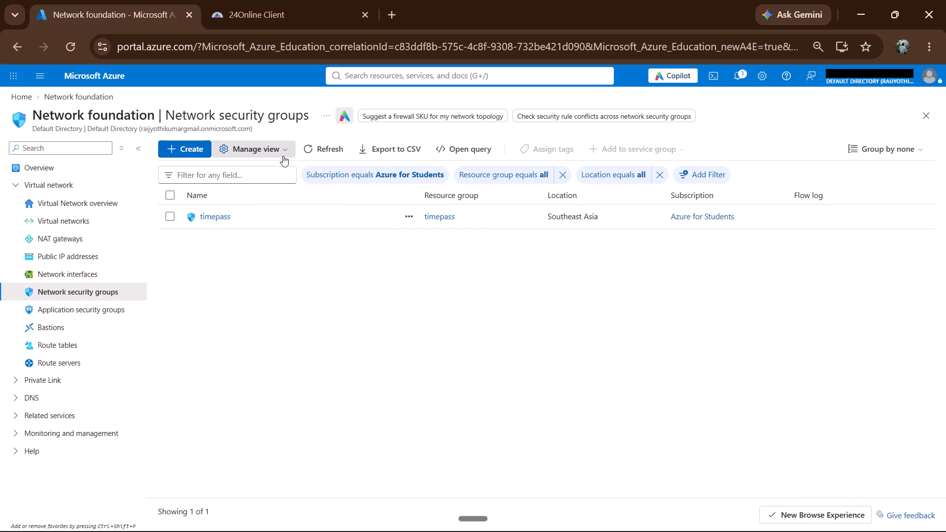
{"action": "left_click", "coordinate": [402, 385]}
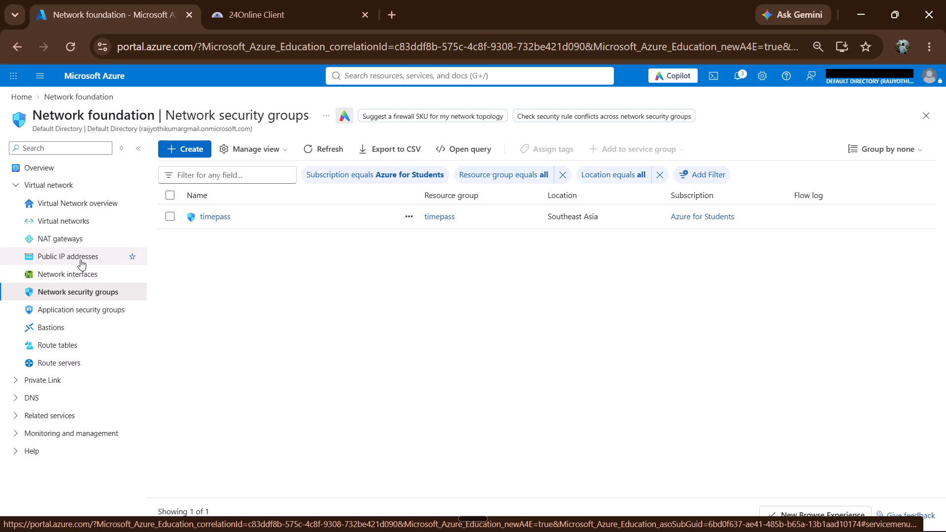
Open the Virtual networks list in Network foundation.
{"action": "left_click", "coordinate": [82, 225]}
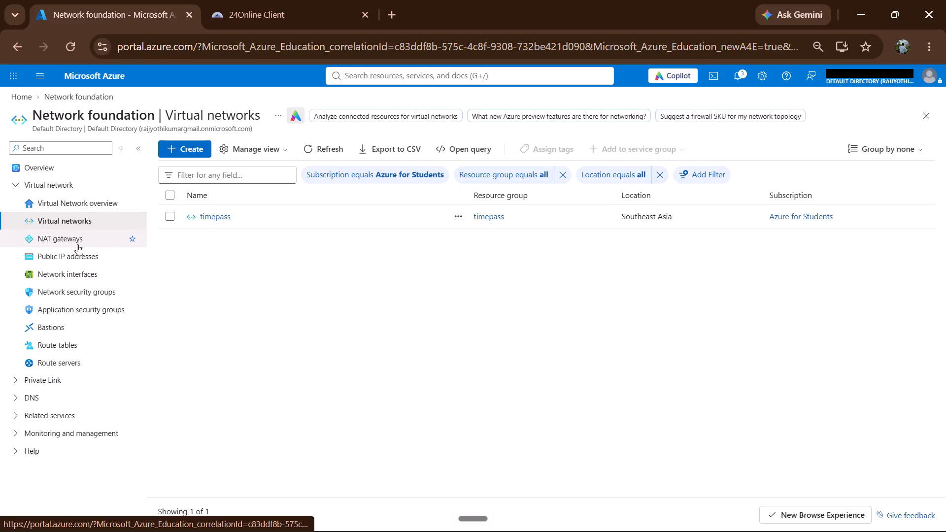
{"action": "left_click", "coordinate": [72, 148]}
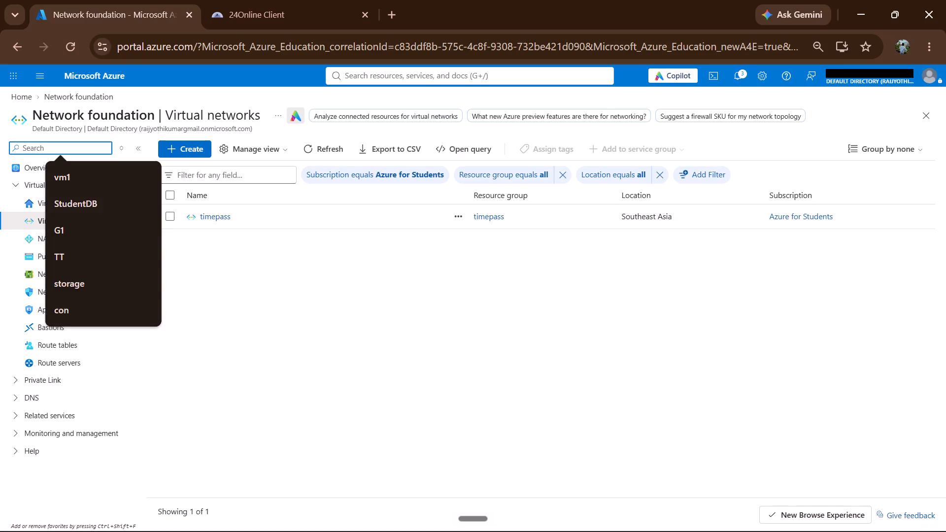
Open the timepass network security group's subnet settings and associate the timepass1 subnet of the timepass virtual network.
{"action": "left_click", "coordinate": [452, 80]}
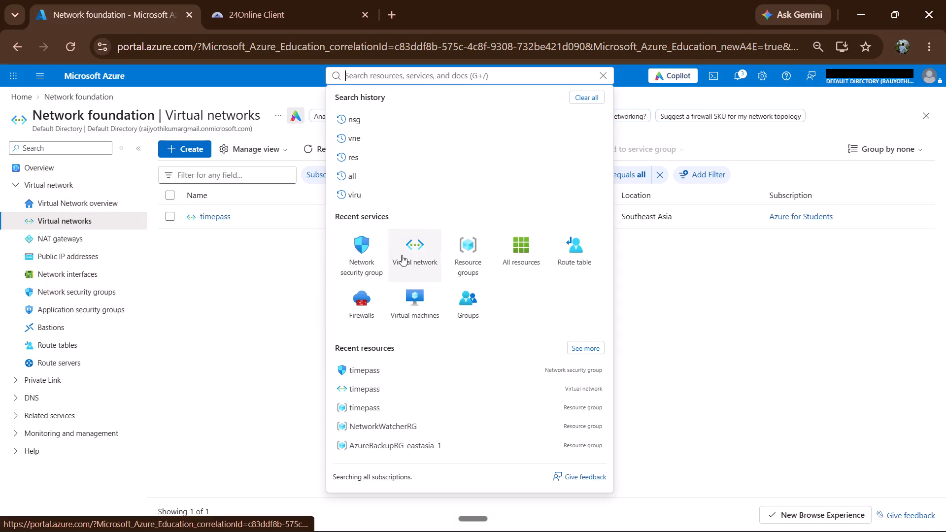
{"action": "left_click", "coordinate": [356, 254]}
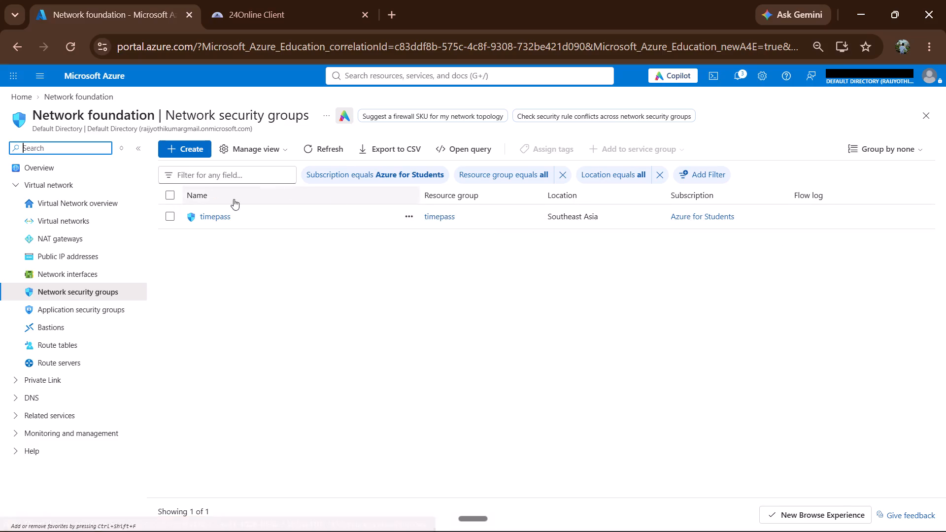
{"action": "left_click", "coordinate": [207, 217]}
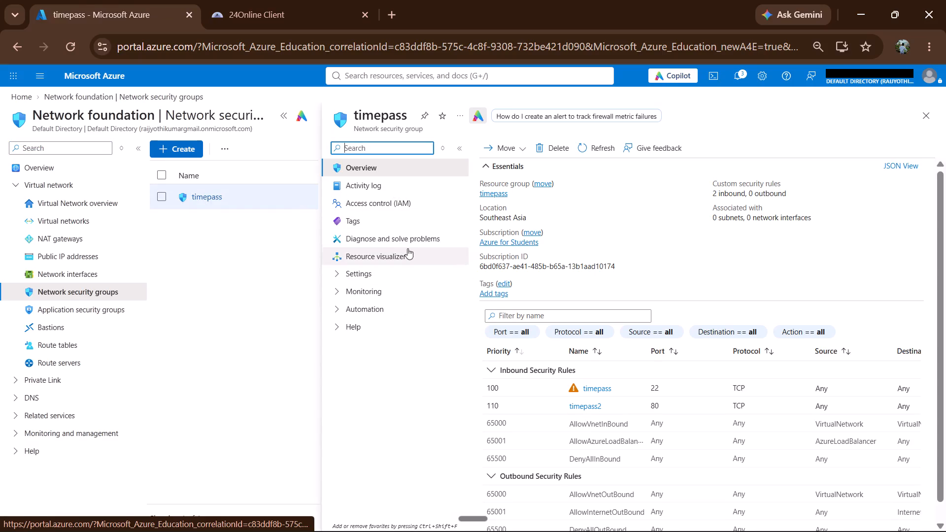
{"action": "left_click", "coordinate": [367, 272]}
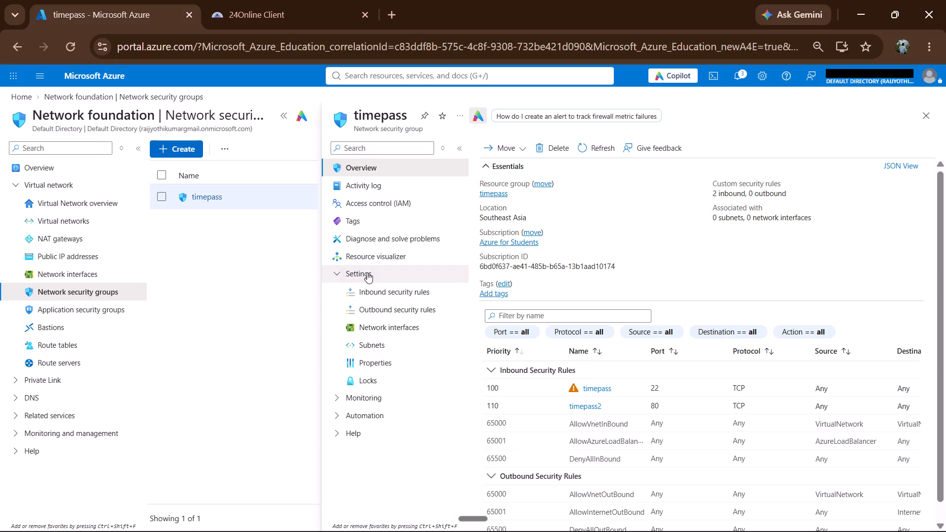
{"action": "left_click", "coordinate": [392, 347]}
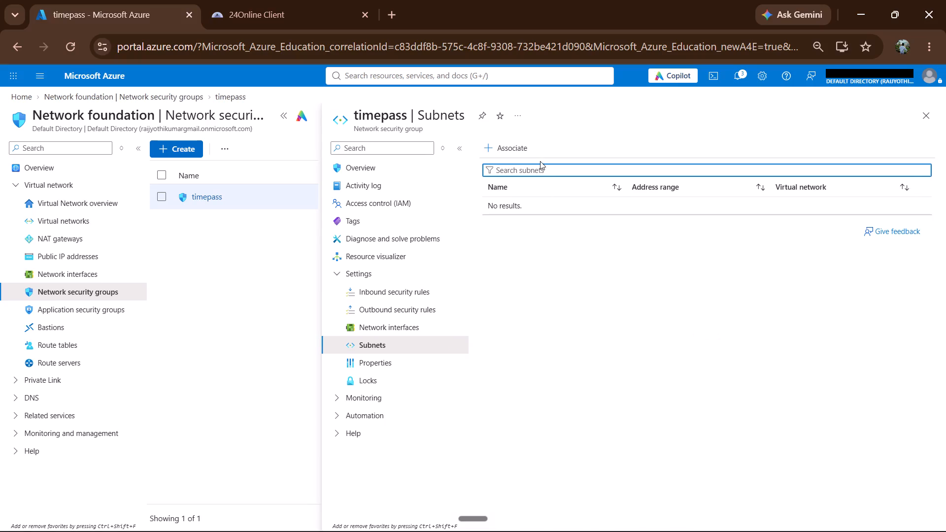
{"action": "left_click", "coordinate": [541, 166]}
{"action": "left_click", "coordinate": [517, 154]}
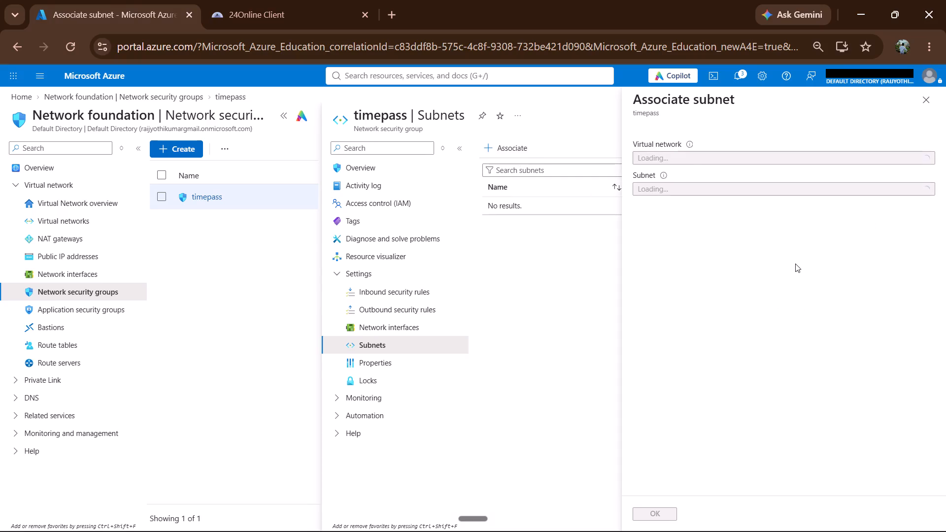
{"action": "left_click", "coordinate": [765, 191]}
{"action": "left_click", "coordinate": [765, 191]}
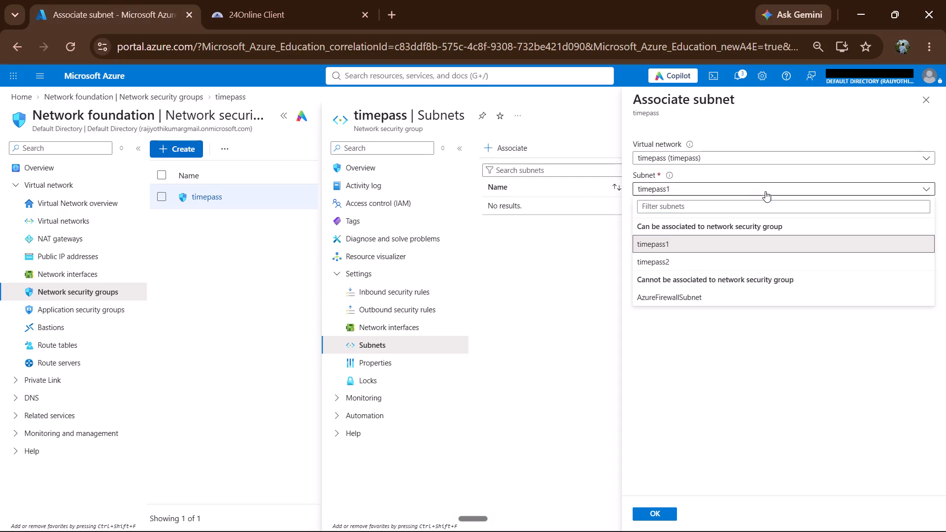
{"action": "left_click", "coordinate": [661, 511]}
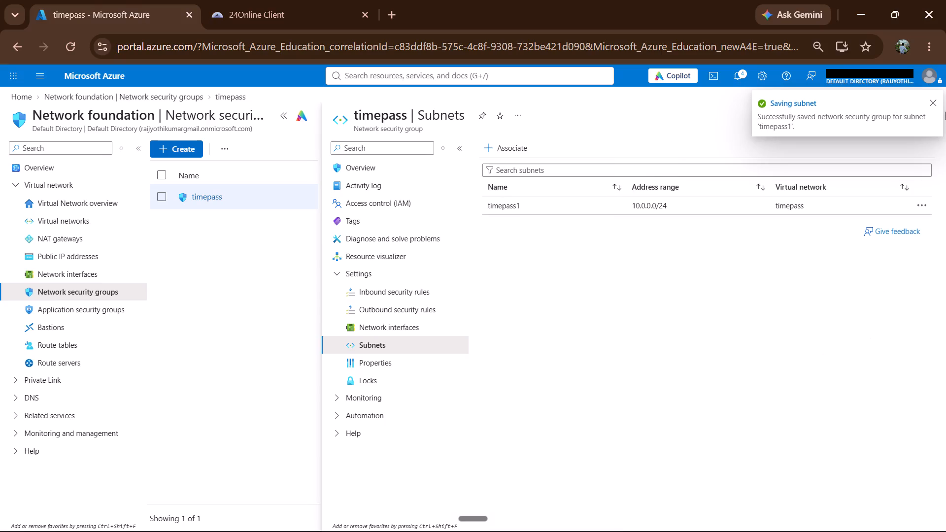
{"action": "left_click", "coordinate": [934, 100]}
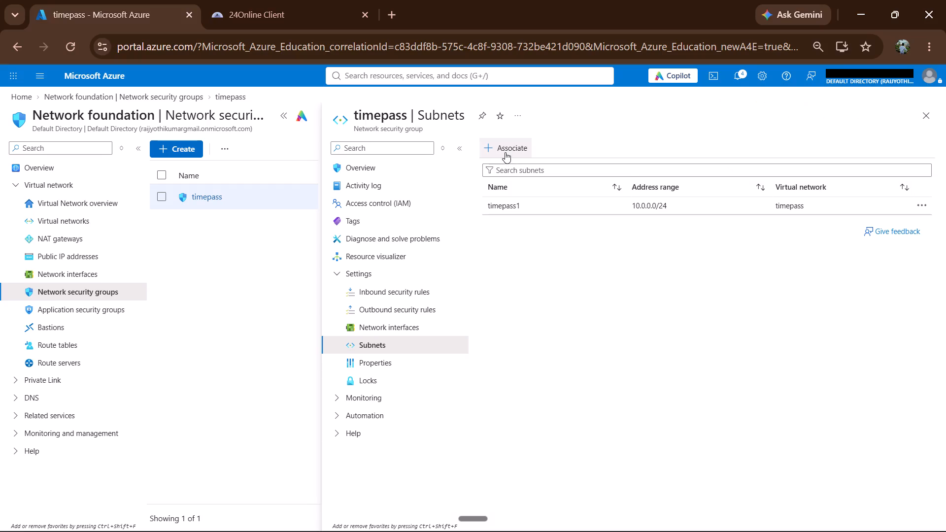
Associate the timepass2 subnet of the timepass virtual network with the security group, and close the group's page.
{"action": "left_click", "coordinate": [505, 152]}
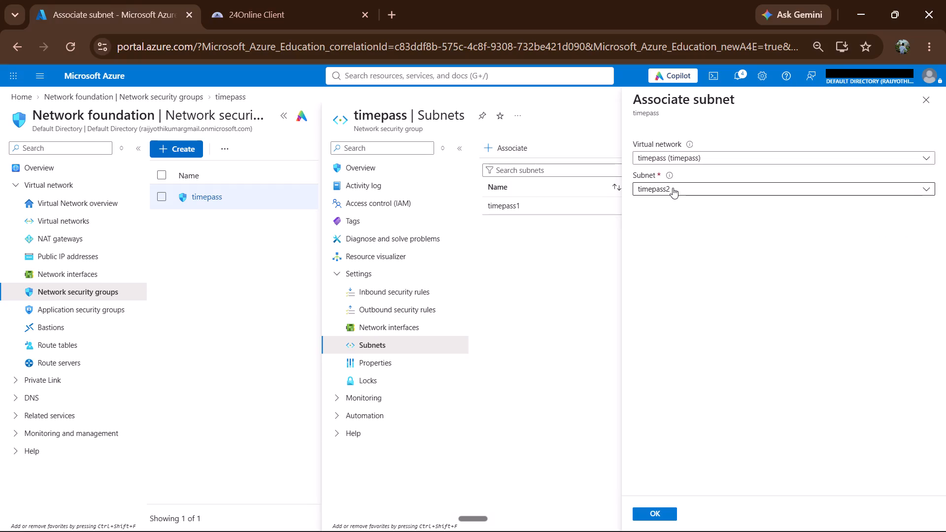
{"action": "left_click", "coordinate": [655, 512]}
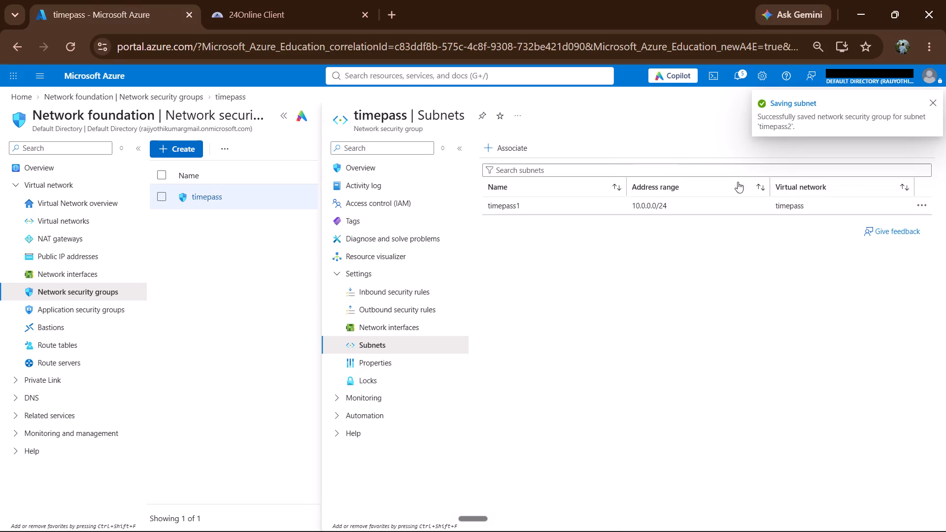
{"action": "left_click", "coordinate": [937, 99]}
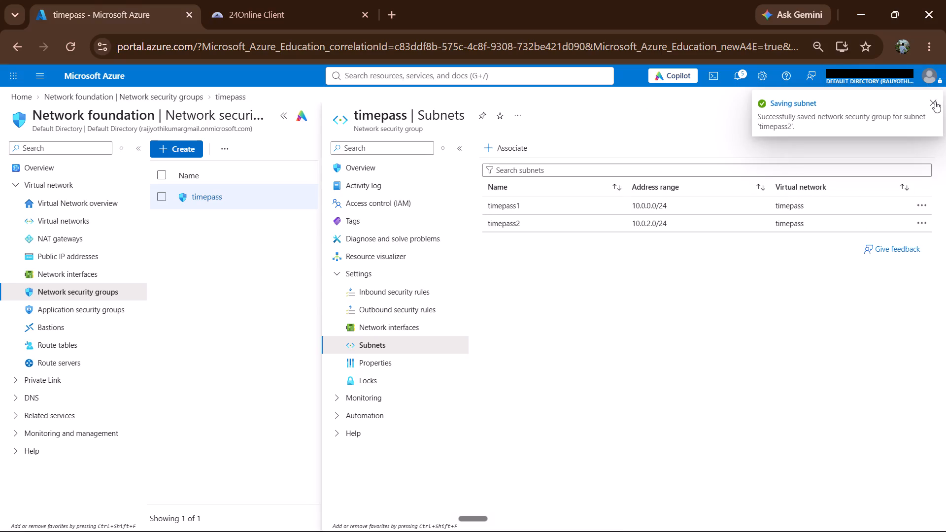
{"action": "left_click", "coordinate": [934, 102]}
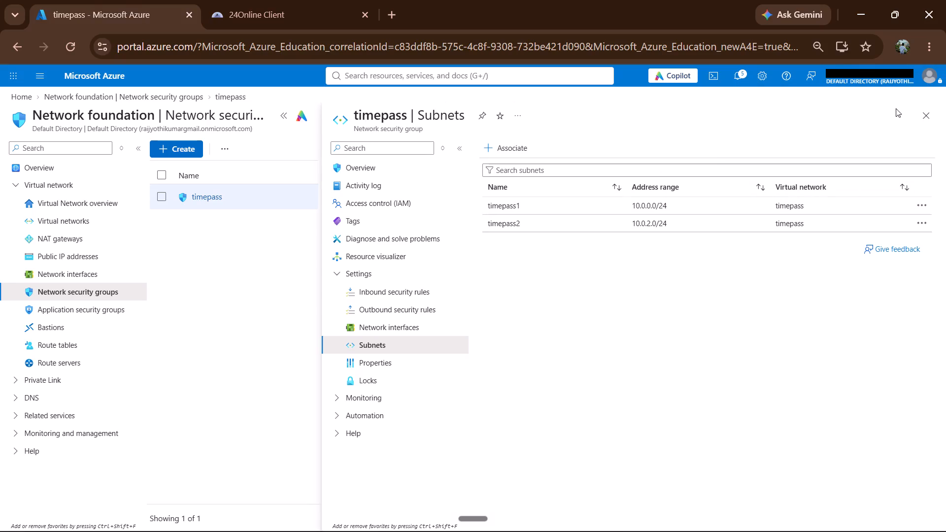
{"action": "left_click", "coordinate": [932, 114]}
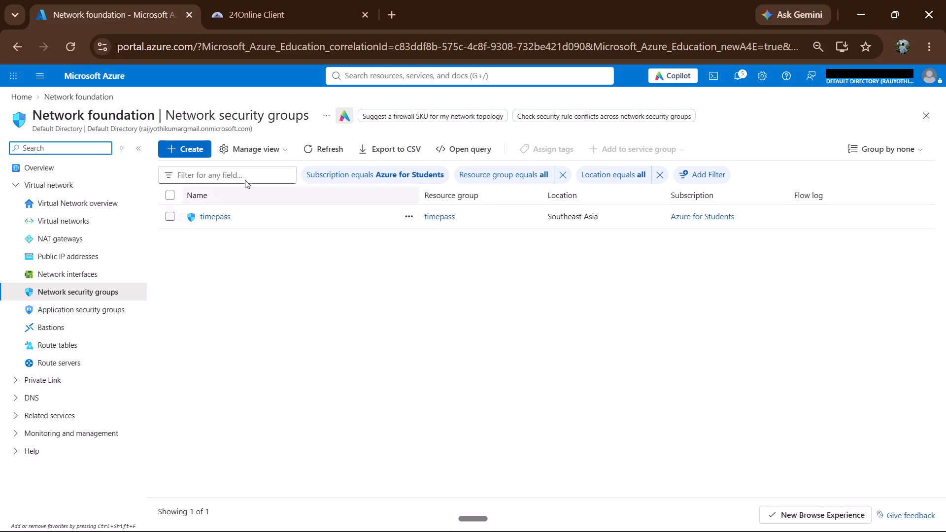
Refresh the network security groups list, reopen timepass, review its overview, properties and associated subnets, and close it.
{"action": "left_click", "coordinate": [341, 150]}
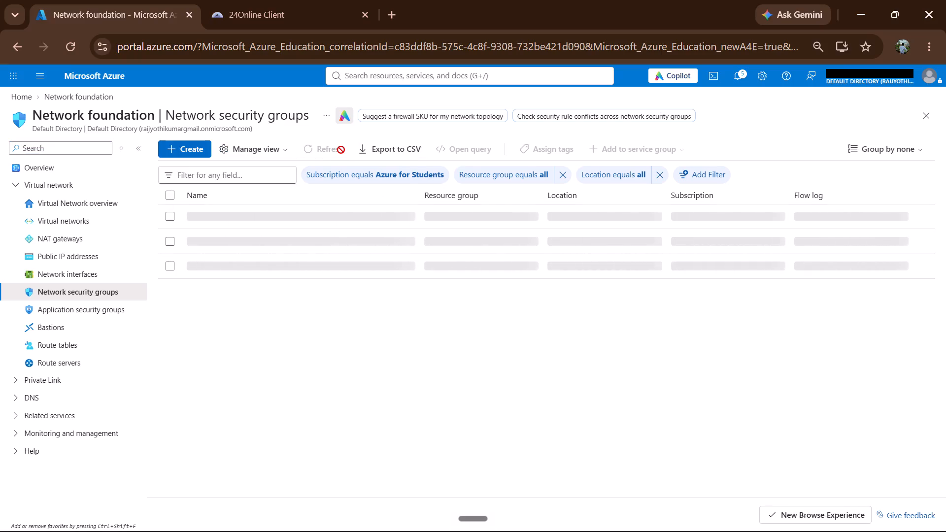
{"action": "left_click", "coordinate": [341, 150]}
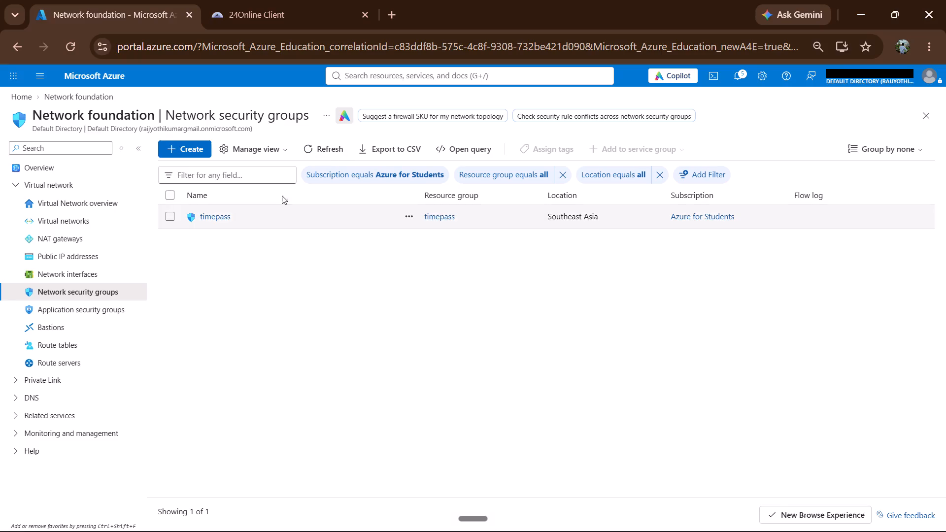
{"action": "left_click", "coordinate": [214, 216]}
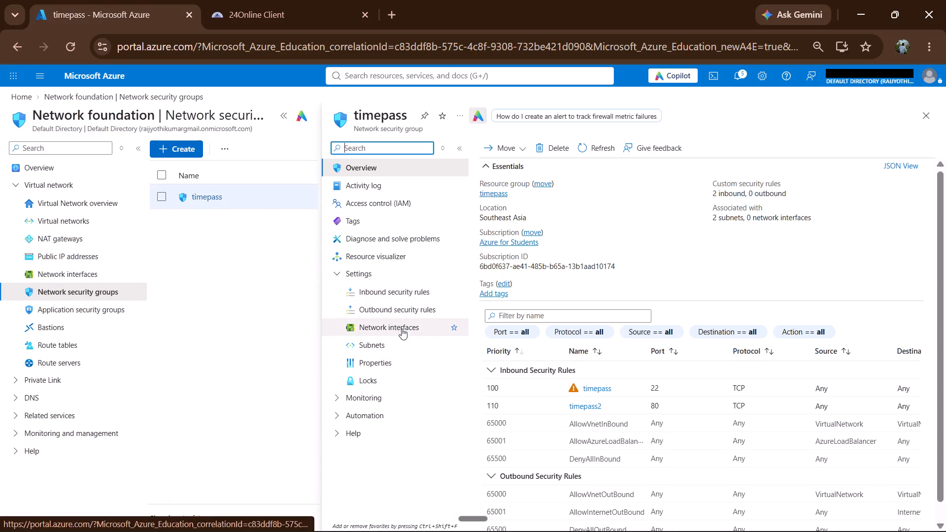
{"action": "left_click", "coordinate": [390, 364]}
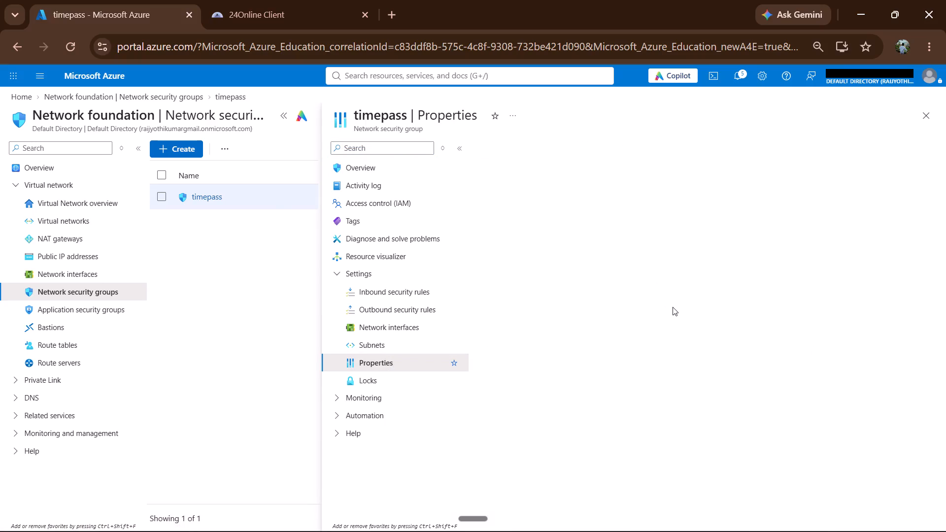
{"action": "scroll", "coordinate": [639, 283], "scroll_direction": "down", "scroll_amount": 1}
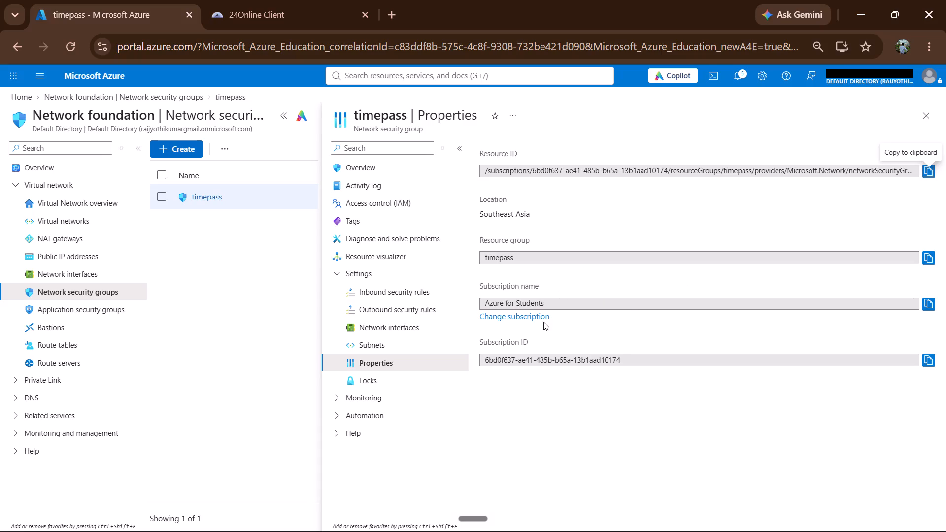
{"action": "scroll", "coordinate": [619, 346], "scroll_direction": "down", "scroll_amount": 2}
{"action": "left_click", "coordinate": [388, 340]}
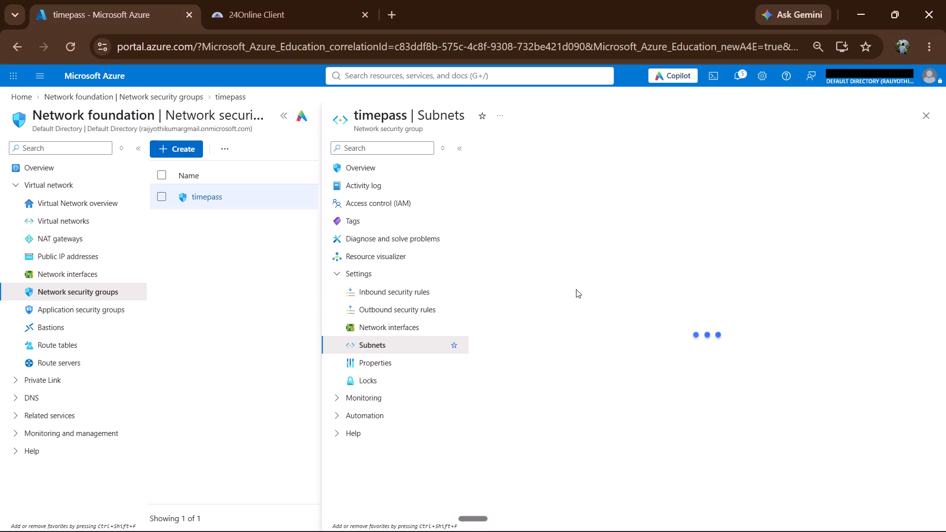
{"action": "left_click", "coordinate": [929, 109]}
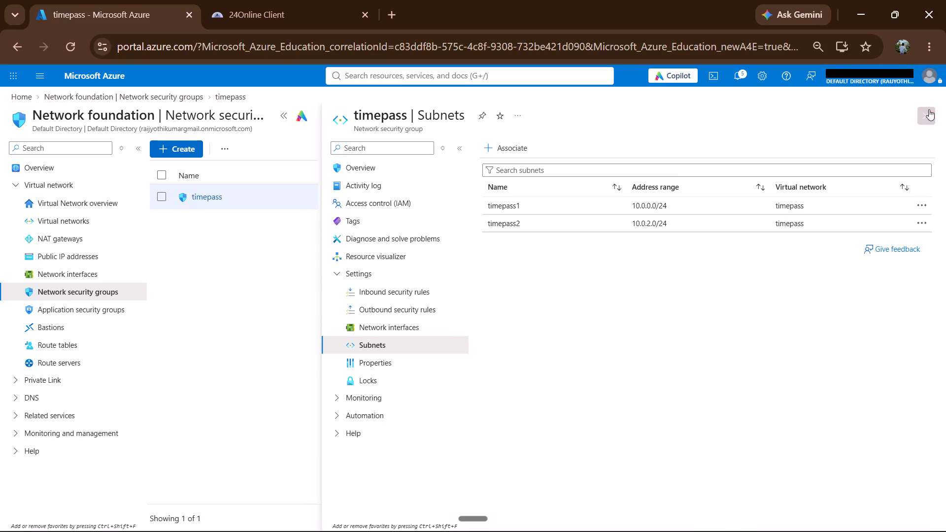
Search the portal for "fire", go to the Firewalls service and open timepass-Firewall.
{"action": "left_click", "coordinate": [553, 83]}
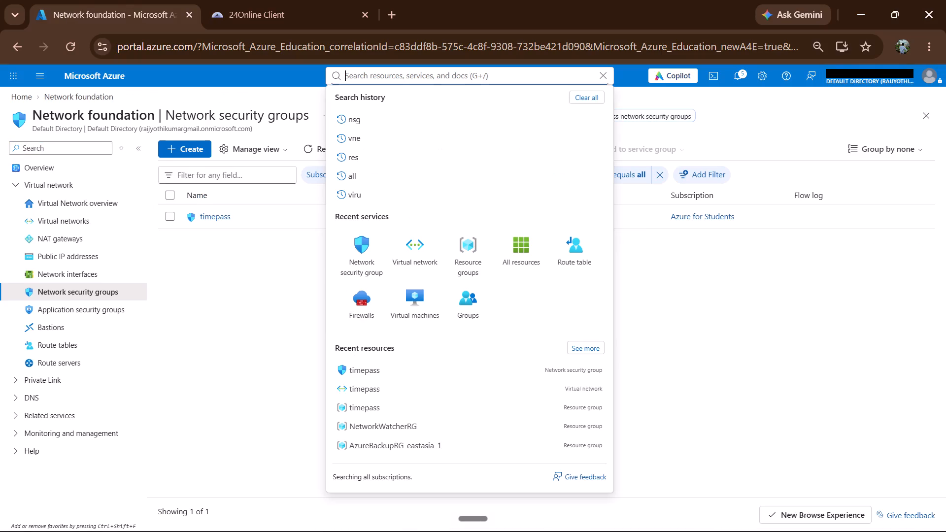
{"action": "type", "text": "fire"}
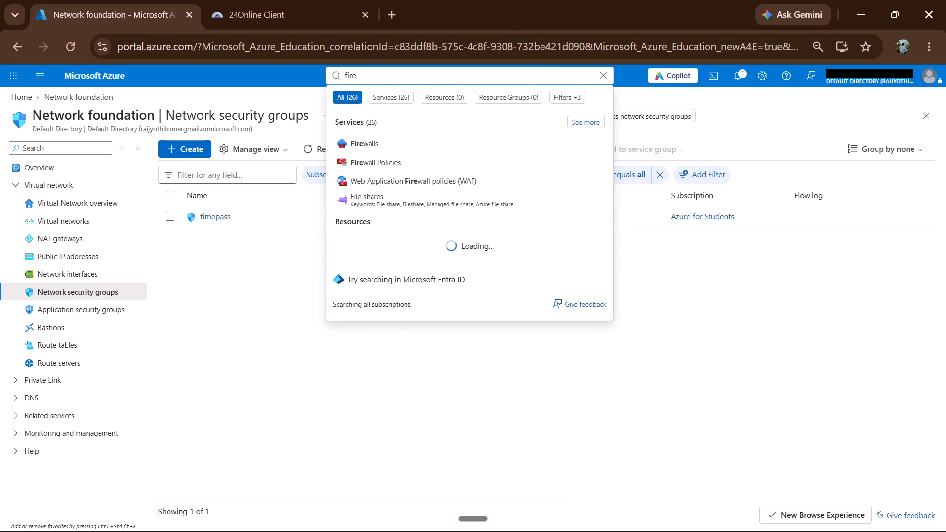
{"action": "left_click", "coordinate": [417, 148]}
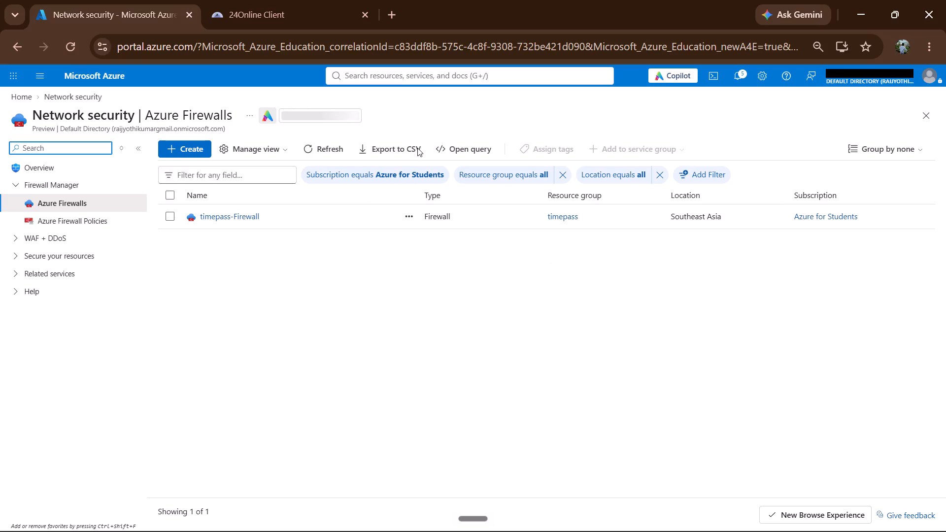
{"action": "left_click", "coordinate": [247, 216]}
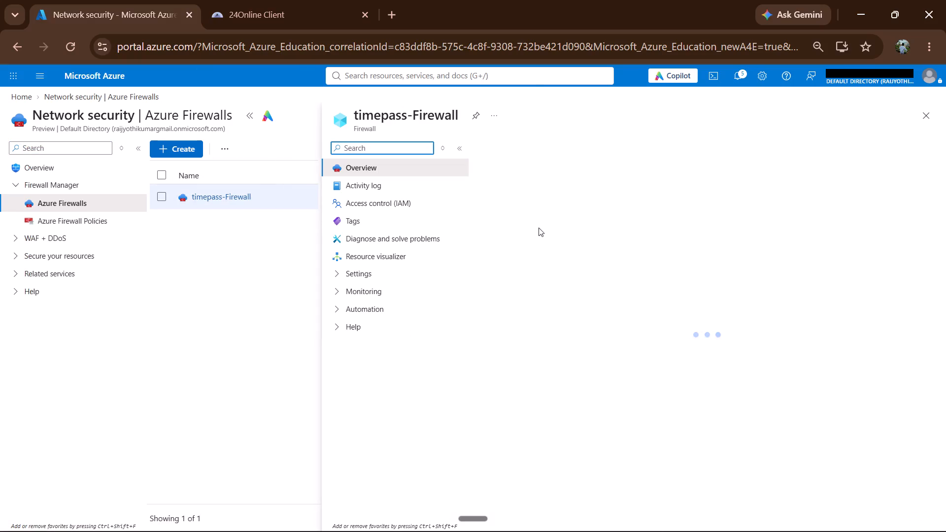
Search timepass-Firewall's service menu for "poli" and clear the search.
{"action": "left_click", "coordinate": [374, 146]}
{"action": "type", "text": "poi"}
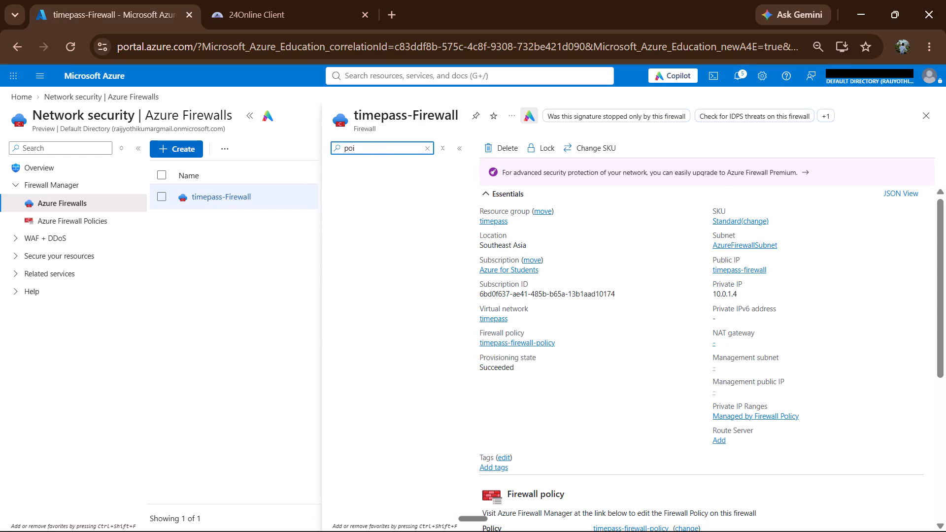
{"action": "key", "text": "BackSpace"}
{"action": "type", "text": "li"}
{"action": "key", "text": "BackSpace"}
{"action": "key", "text": "BackSpace"}
{"action": "key", "text": "BackSpace"}
{"action": "key", "text": "BackSpace"}
{"action": "key", "text": "BackSpace"}
Open the Azure Firewall Policies list in Network security.
{"action": "left_click", "coordinate": [75, 222]}
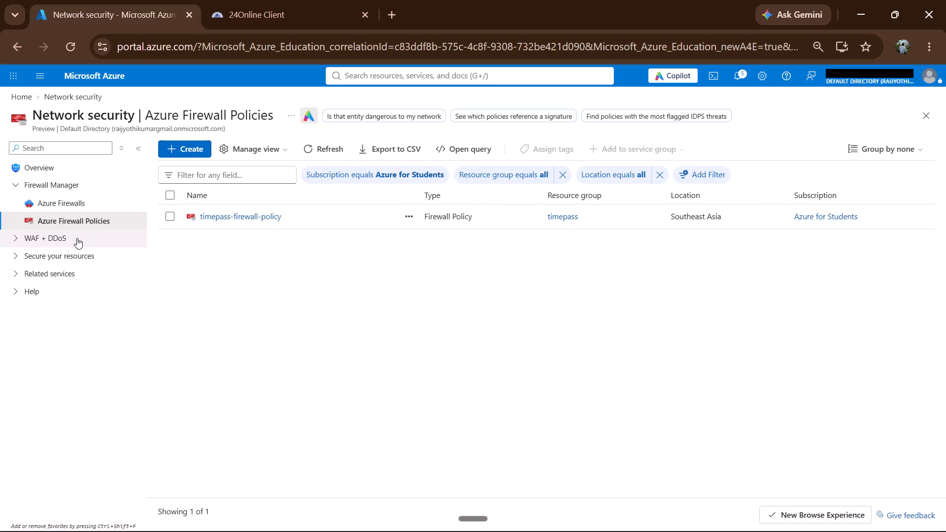
Search the portal for "rout", go to the Route table service and start creating a route table.
{"action": "left_click", "coordinate": [371, 83]}
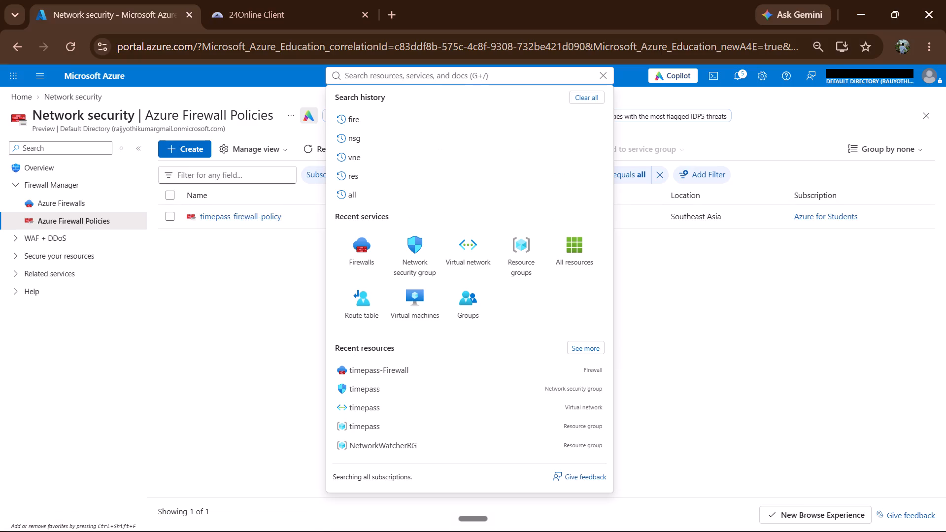
{"action": "type", "text": "rout"}
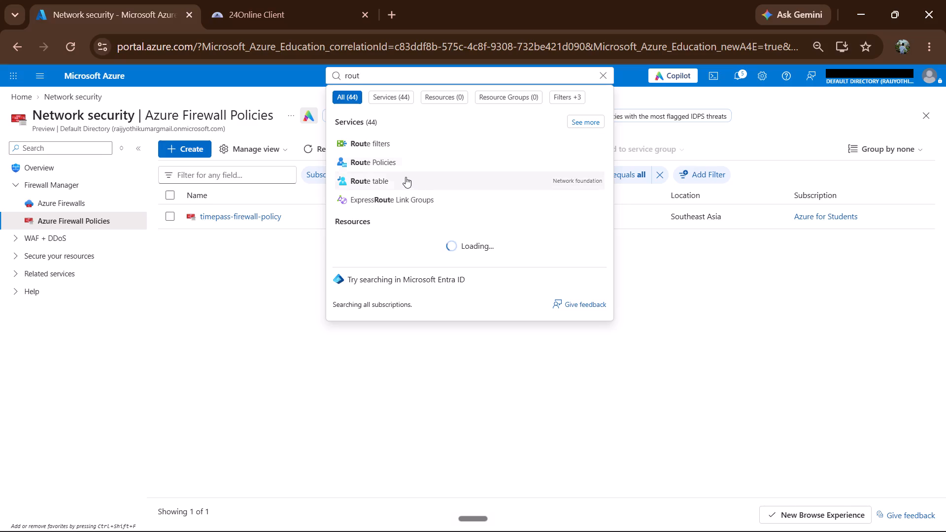
{"action": "left_click", "coordinate": [406, 182]}
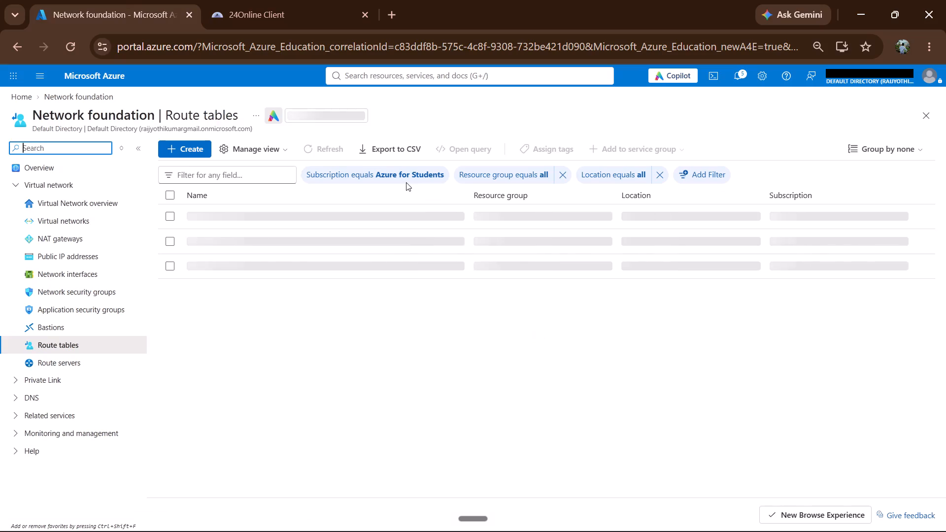
{"action": "left_click", "coordinate": [175, 147]}
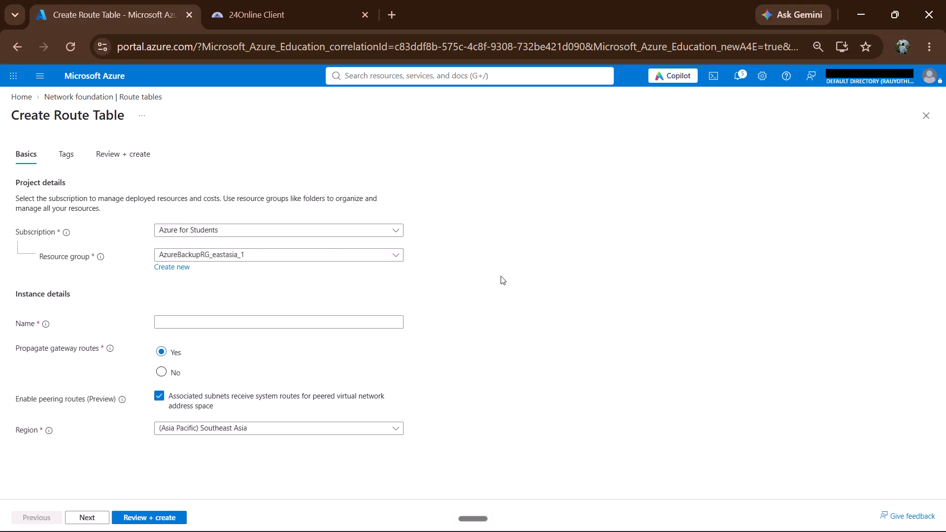
Choose the timepass resource group for the new route table and name it timepass.
{"action": "left_click", "coordinate": [323, 250]}
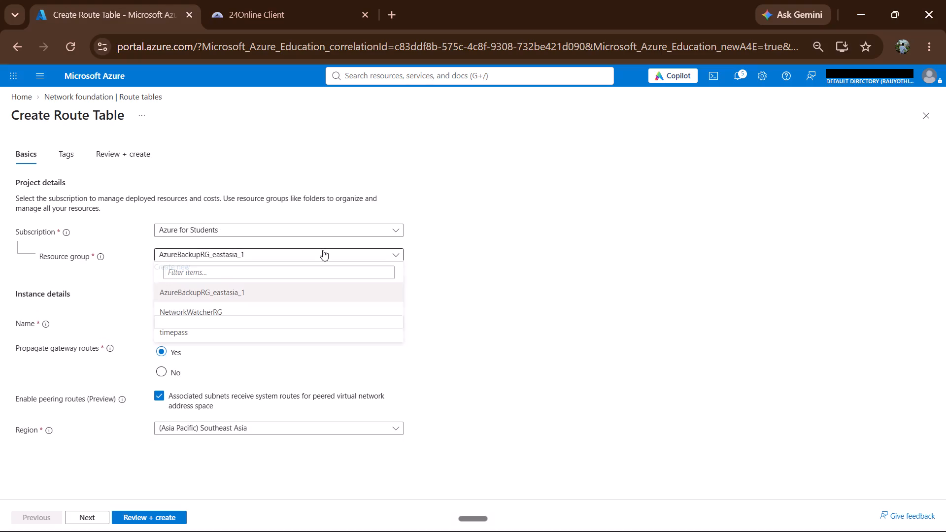
{"action": "left_click", "coordinate": [237, 331]}
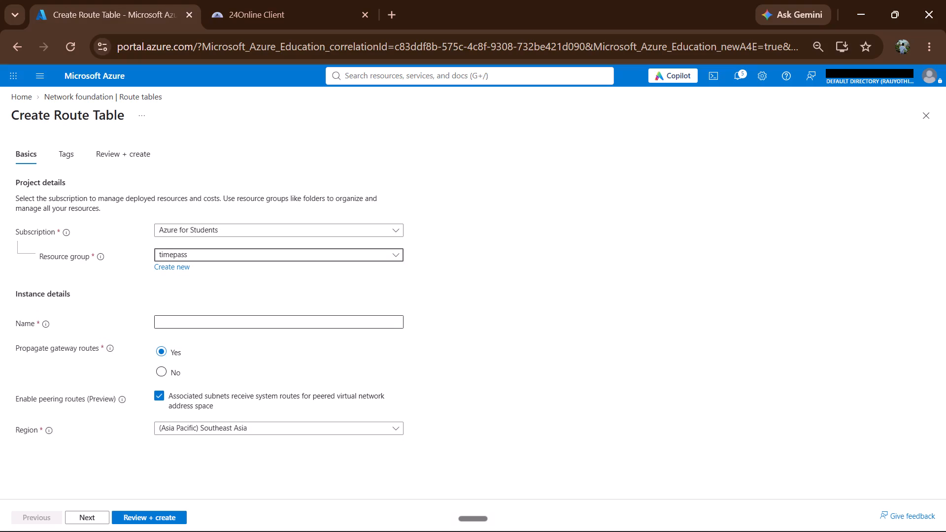
{"action": "left_click", "coordinate": [200, 323]}
{"action": "type", "text": "timp"}
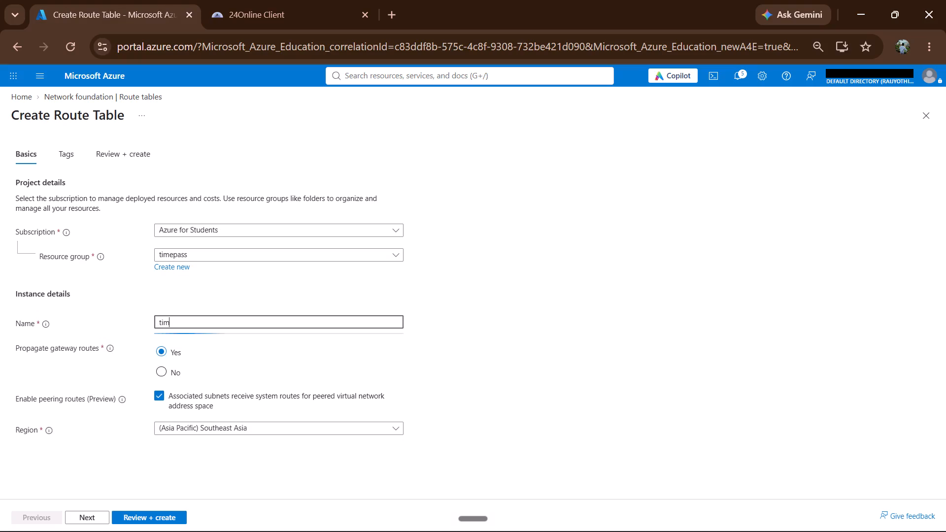
{"action": "key", "text": "BackSpace"}
{"action": "type", "text": "epass"}
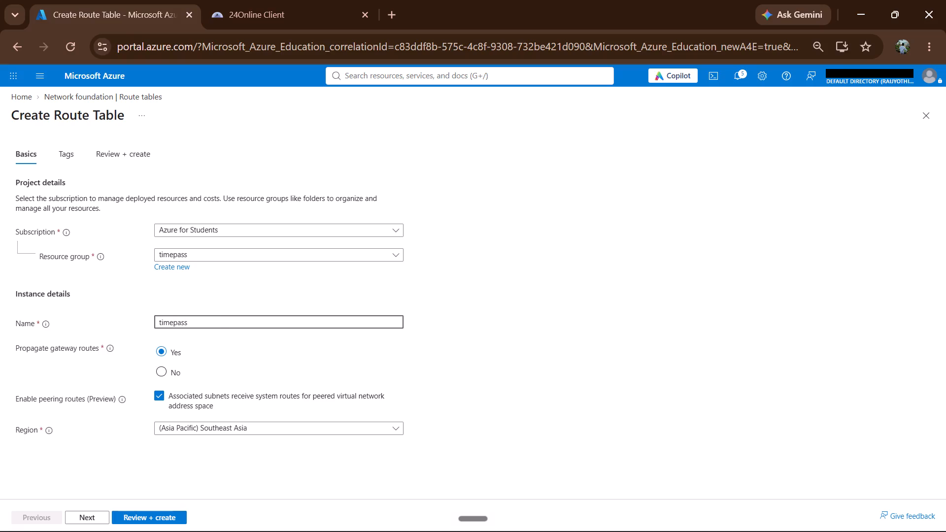
{"action": "scroll", "coordinate": [236, 330], "scroll_direction": "down", "scroll_amount": 2}
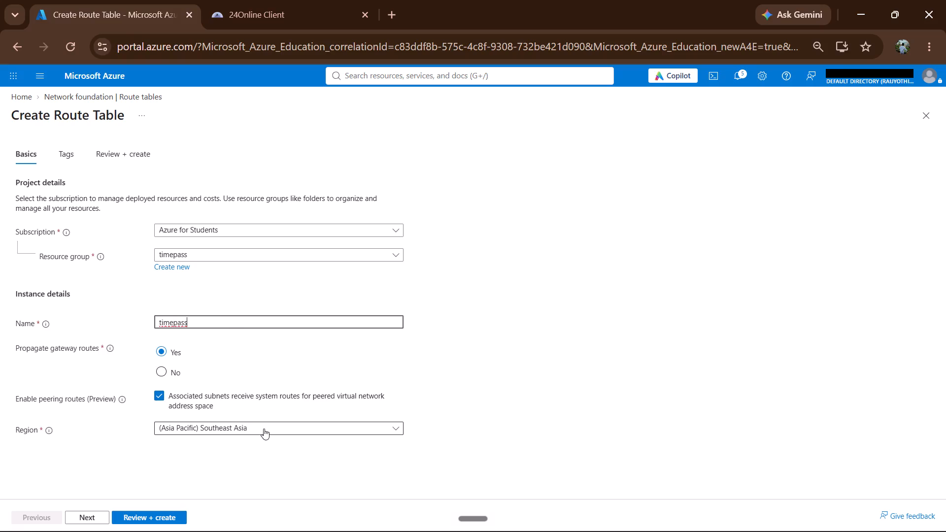
Leave the tags empty, review the timepass route table's settings and create it.
{"action": "left_click", "coordinate": [96, 517]}
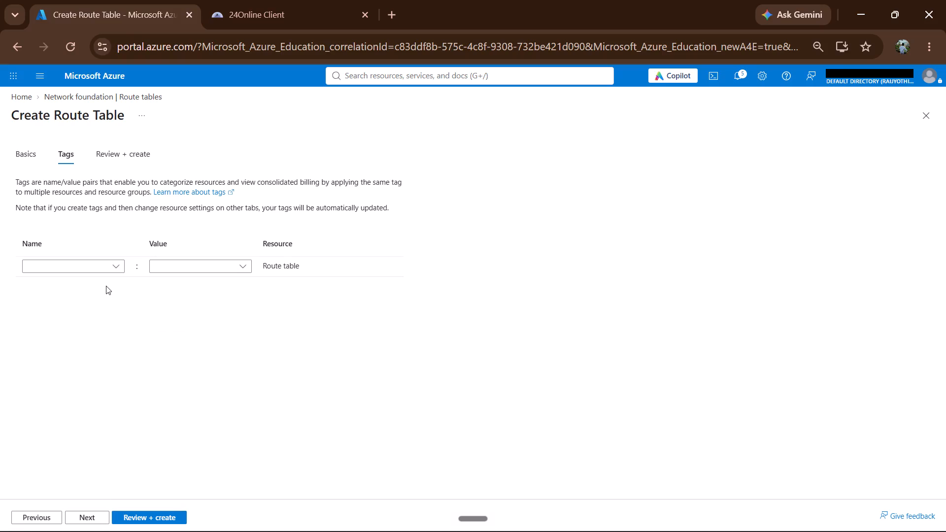
{"action": "left_click", "coordinate": [204, 267]}
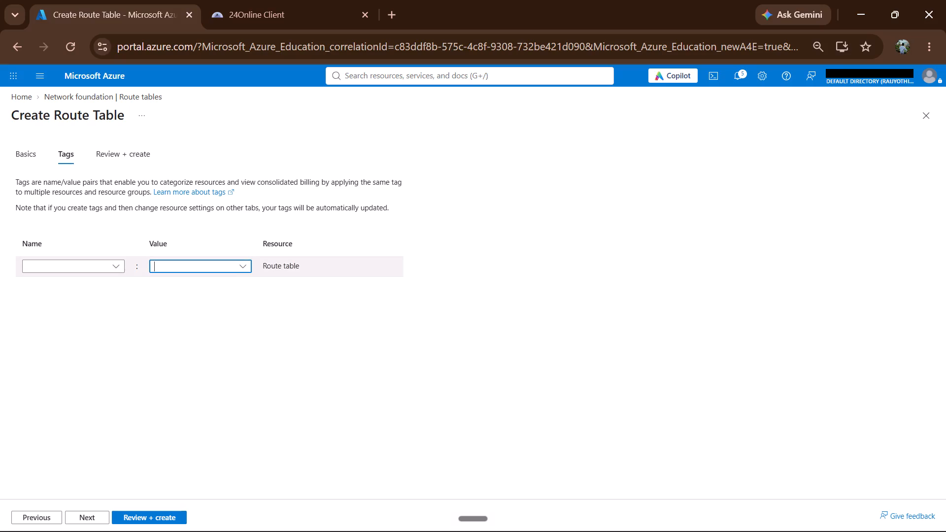
{"action": "left_click", "coordinate": [112, 271]}
{"action": "left_click", "coordinate": [112, 271]}
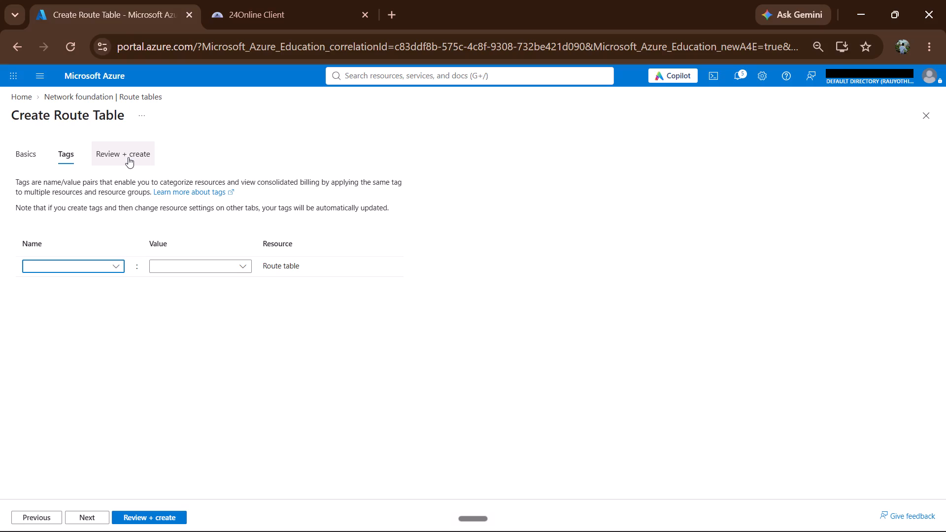
{"action": "left_click", "coordinate": [128, 157]}
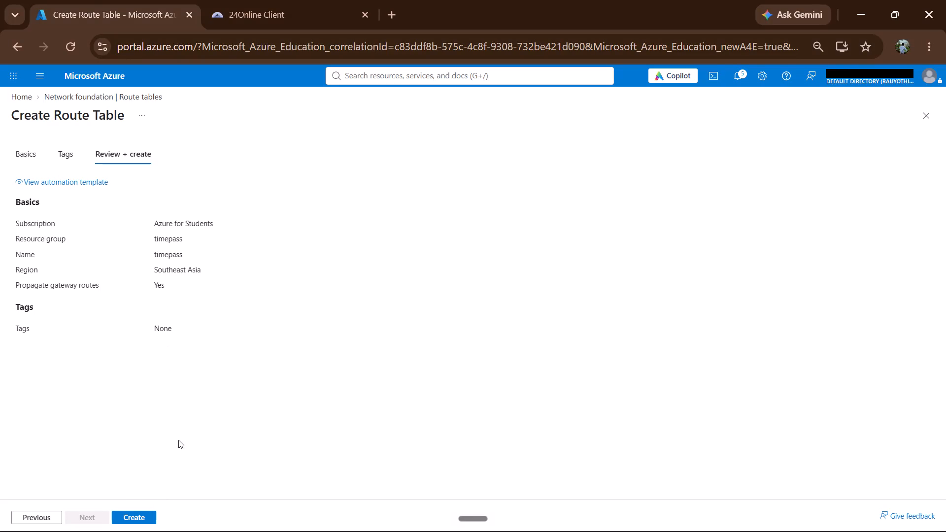
{"action": "left_click", "coordinate": [145, 517]}
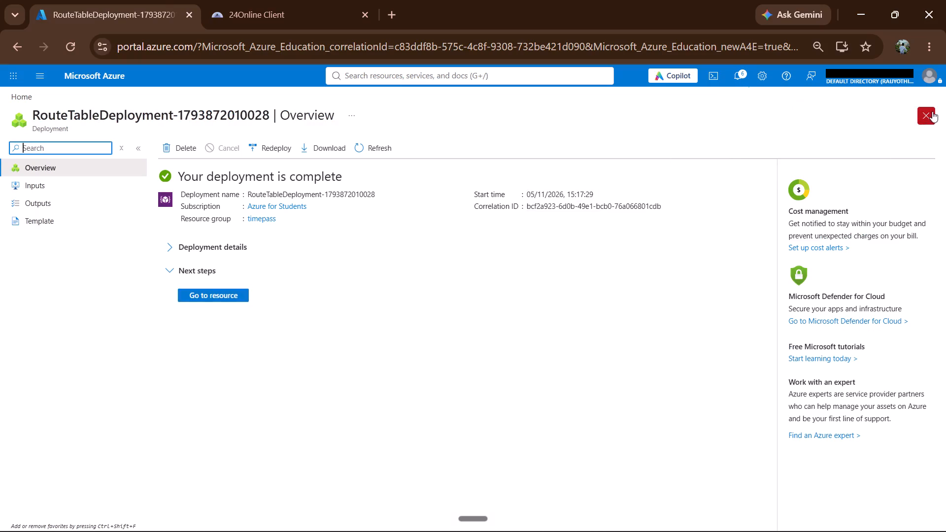
Return to the Route table service, open the timepass route table and examine its overview.
{"action": "left_click", "coordinate": [447, 76]}
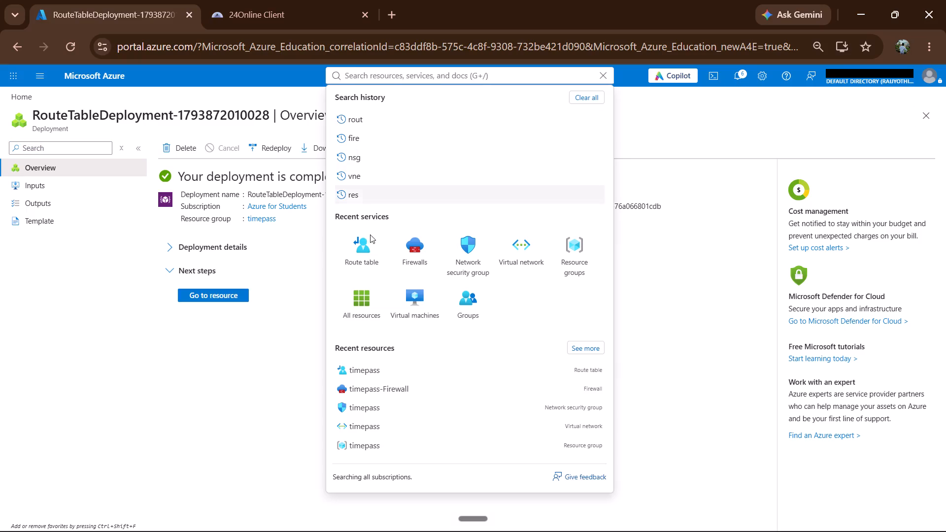
{"action": "left_click", "coordinate": [374, 251]}
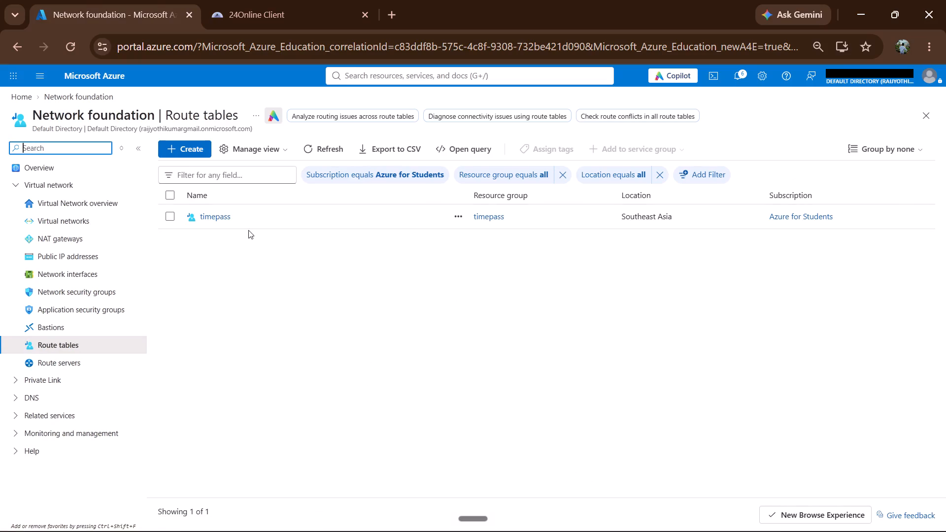
{"action": "left_click", "coordinate": [352, 77]}
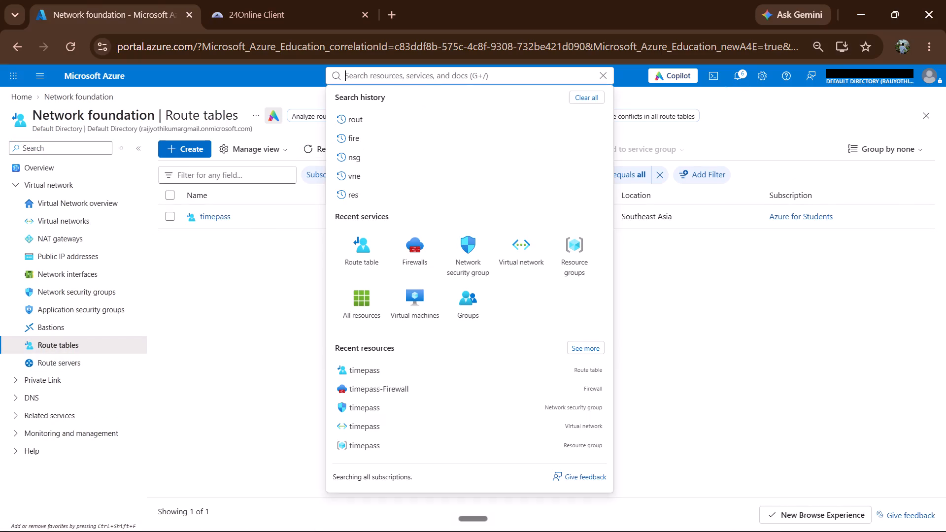
{"action": "left_click_drag", "start_coordinate": [206, 278], "coordinate": [211, 211]}
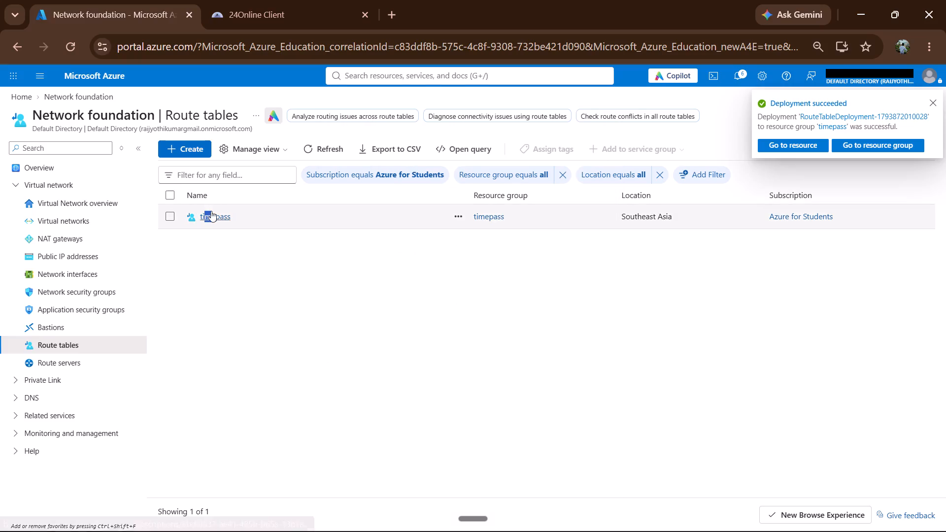
{"action": "left_click", "coordinate": [211, 211]}
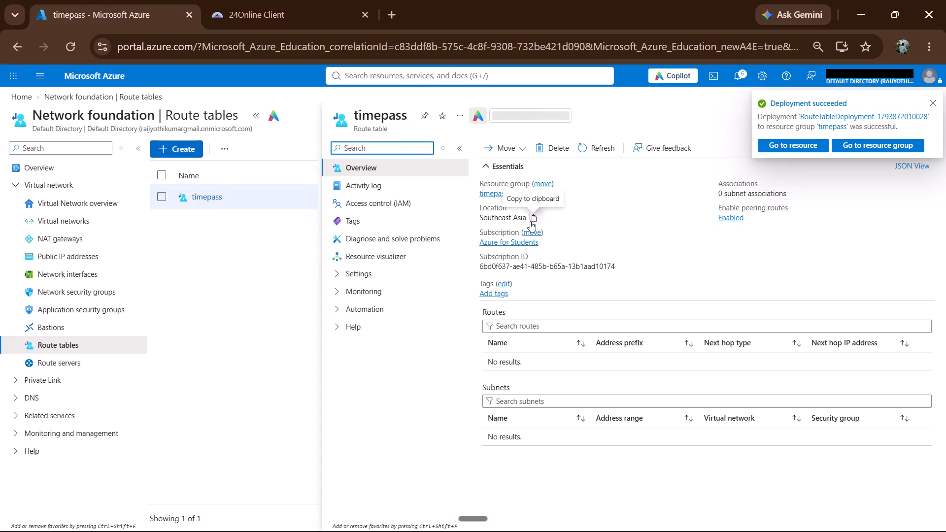
{"action": "scroll", "coordinate": [561, 286], "scroll_direction": "down", "scroll_amount": 2}
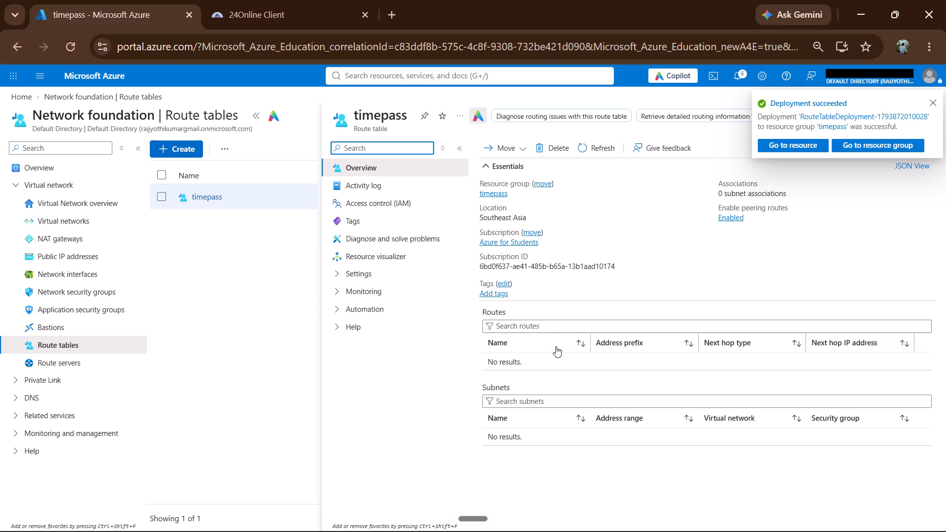
{"action": "scroll", "coordinate": [630, 385], "scroll_direction": "down", "scroll_amount": 1}
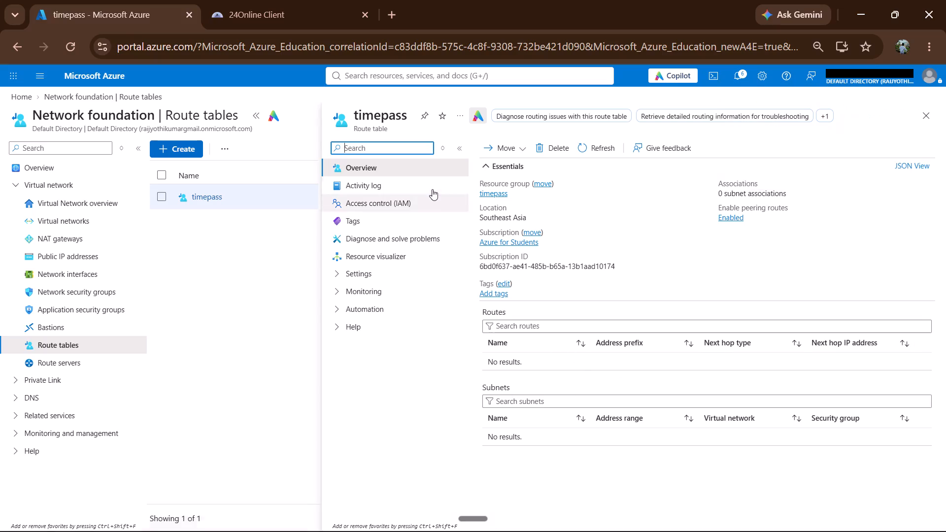
Search the timepass route table's service menu for "rou" and open its Routes page.
{"action": "left_click", "coordinate": [390, 149]}
{"action": "type", "text": "cus"}
{"action": "key", "text": "BackSpace"}
{"action": "key", "text": "BackSpace"}
{"action": "key", "text": "BackSpace"}
{"action": "type", "text": "rou"}
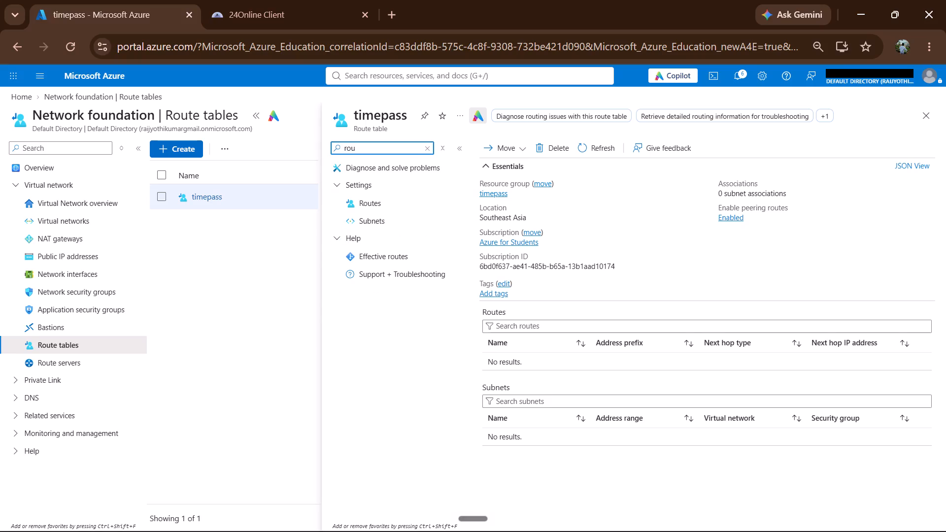
{"action": "left_click", "coordinate": [360, 207]}
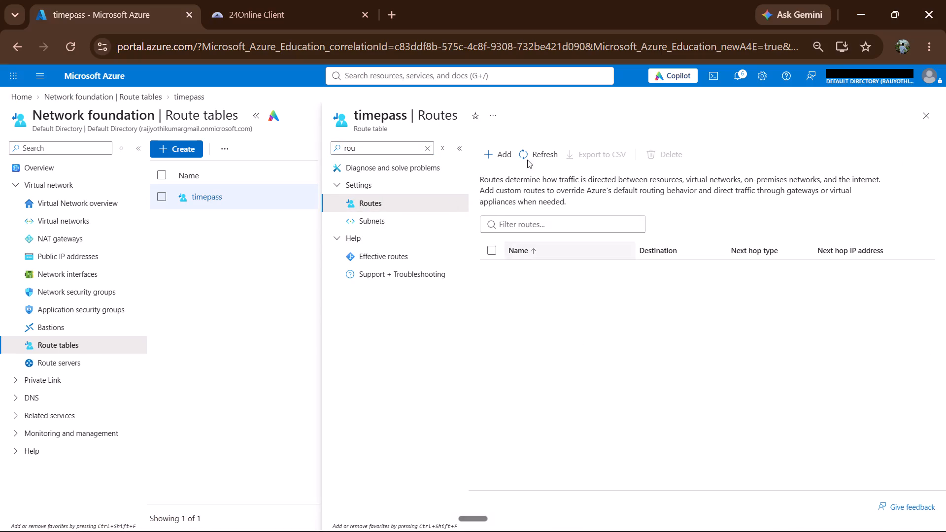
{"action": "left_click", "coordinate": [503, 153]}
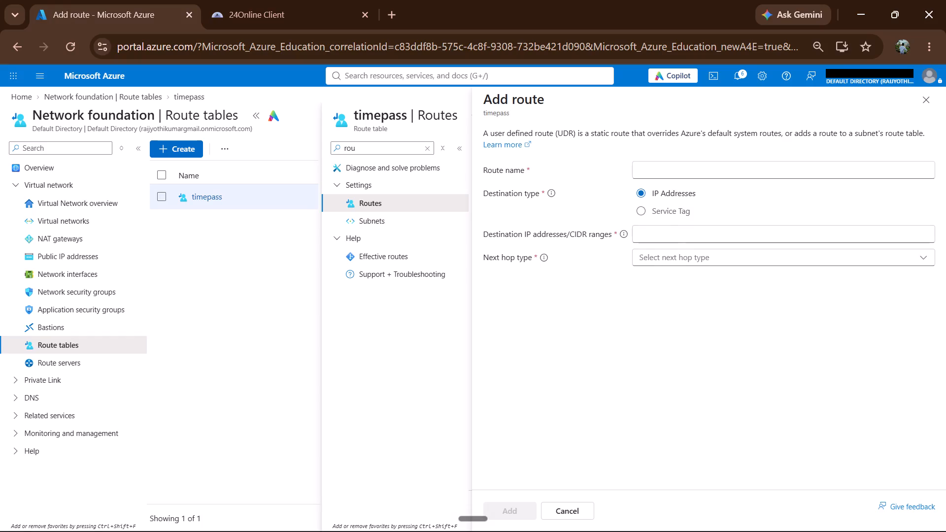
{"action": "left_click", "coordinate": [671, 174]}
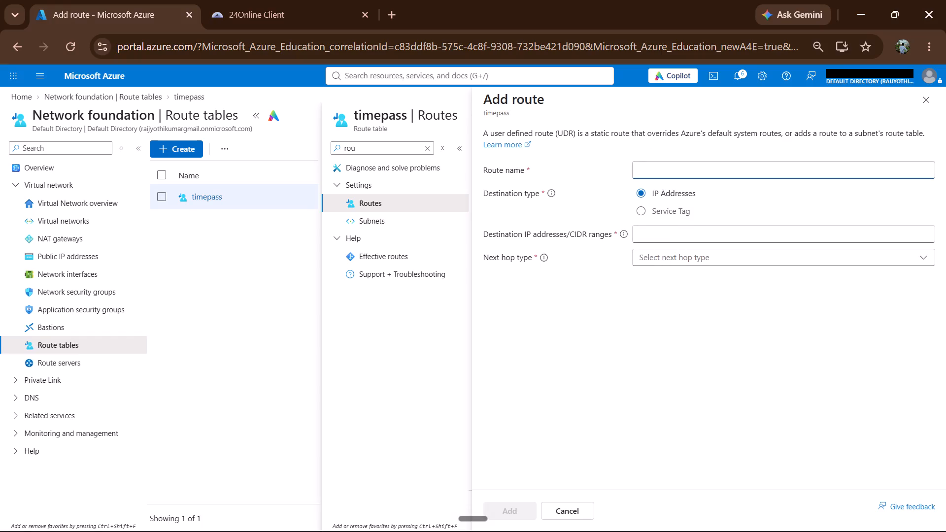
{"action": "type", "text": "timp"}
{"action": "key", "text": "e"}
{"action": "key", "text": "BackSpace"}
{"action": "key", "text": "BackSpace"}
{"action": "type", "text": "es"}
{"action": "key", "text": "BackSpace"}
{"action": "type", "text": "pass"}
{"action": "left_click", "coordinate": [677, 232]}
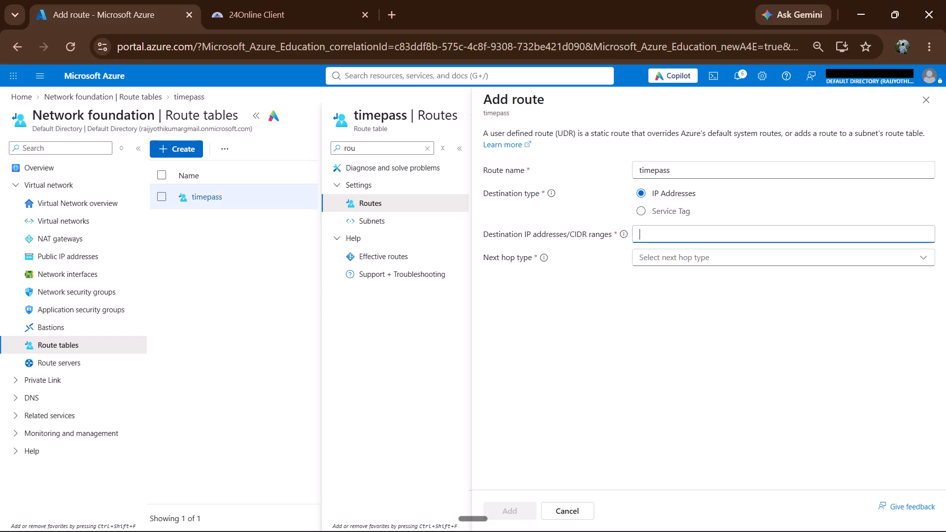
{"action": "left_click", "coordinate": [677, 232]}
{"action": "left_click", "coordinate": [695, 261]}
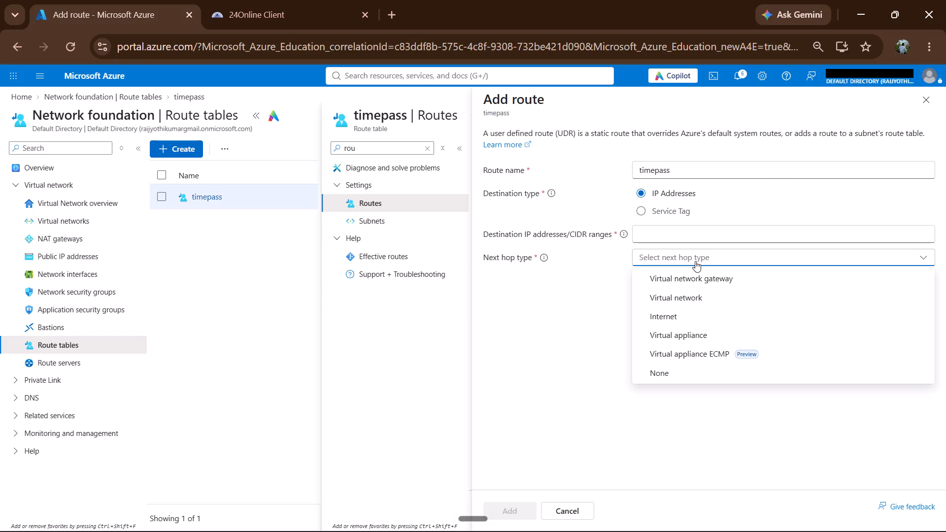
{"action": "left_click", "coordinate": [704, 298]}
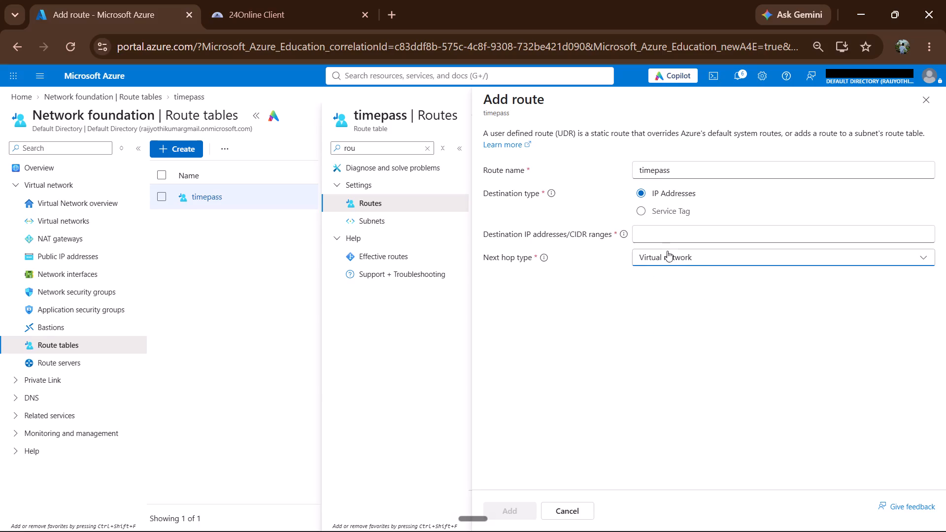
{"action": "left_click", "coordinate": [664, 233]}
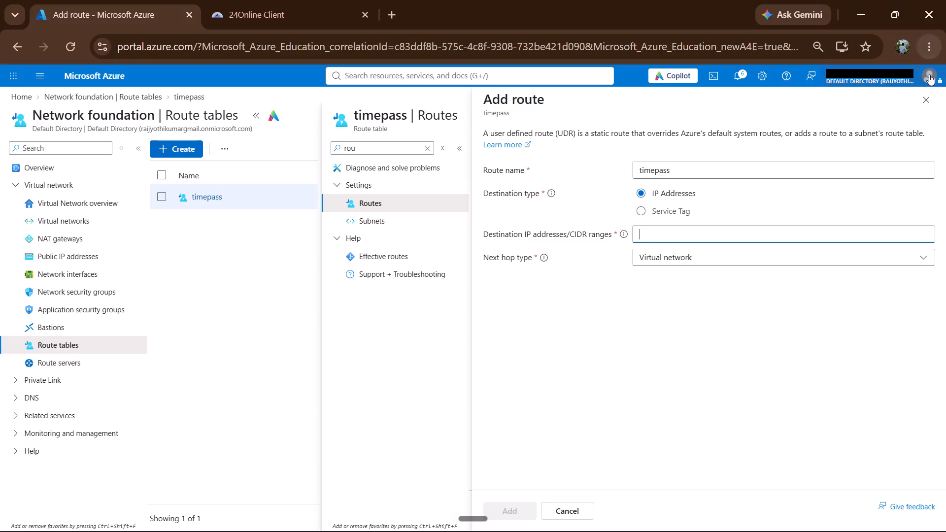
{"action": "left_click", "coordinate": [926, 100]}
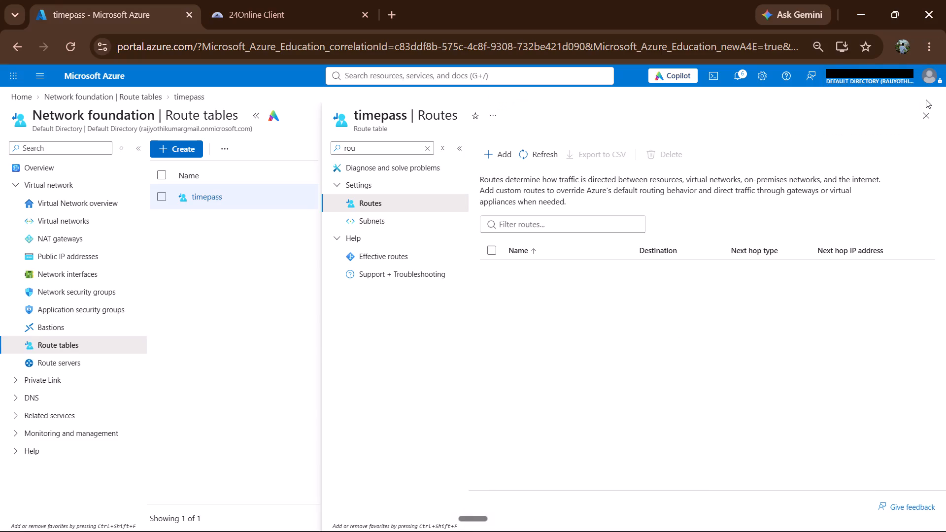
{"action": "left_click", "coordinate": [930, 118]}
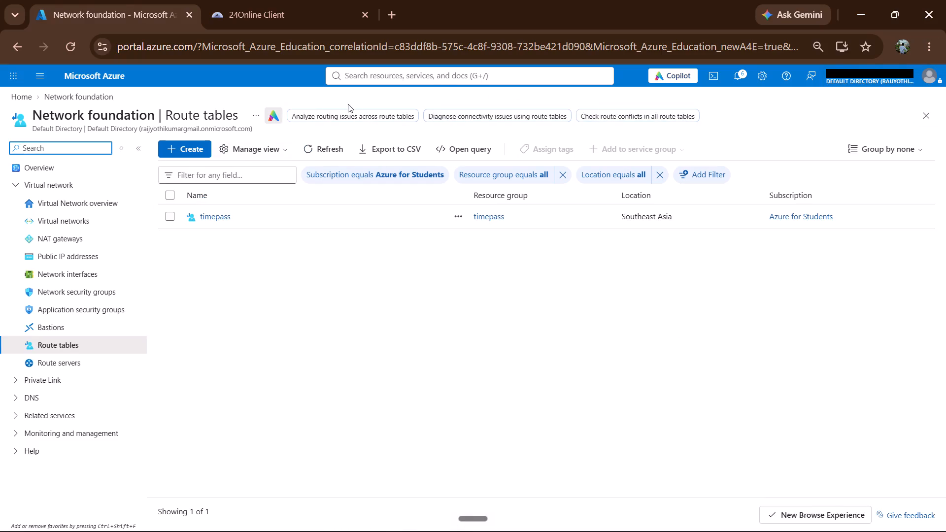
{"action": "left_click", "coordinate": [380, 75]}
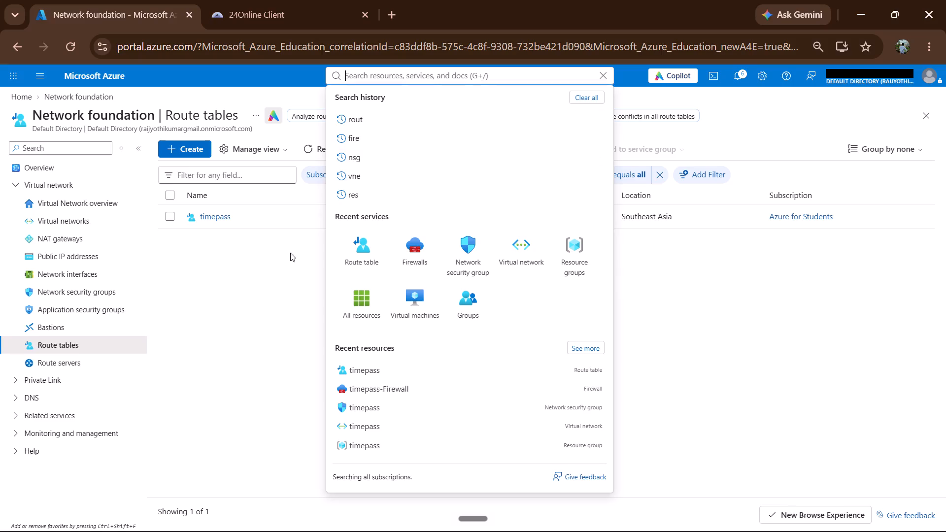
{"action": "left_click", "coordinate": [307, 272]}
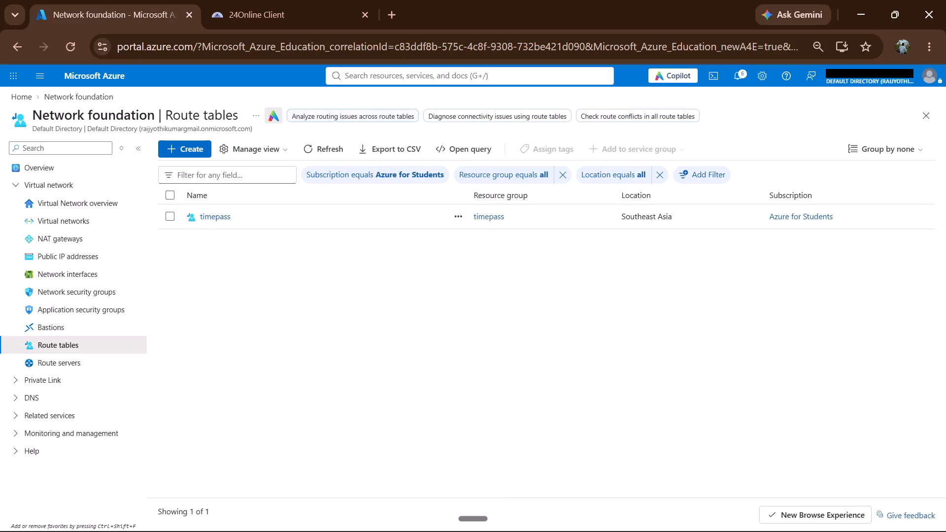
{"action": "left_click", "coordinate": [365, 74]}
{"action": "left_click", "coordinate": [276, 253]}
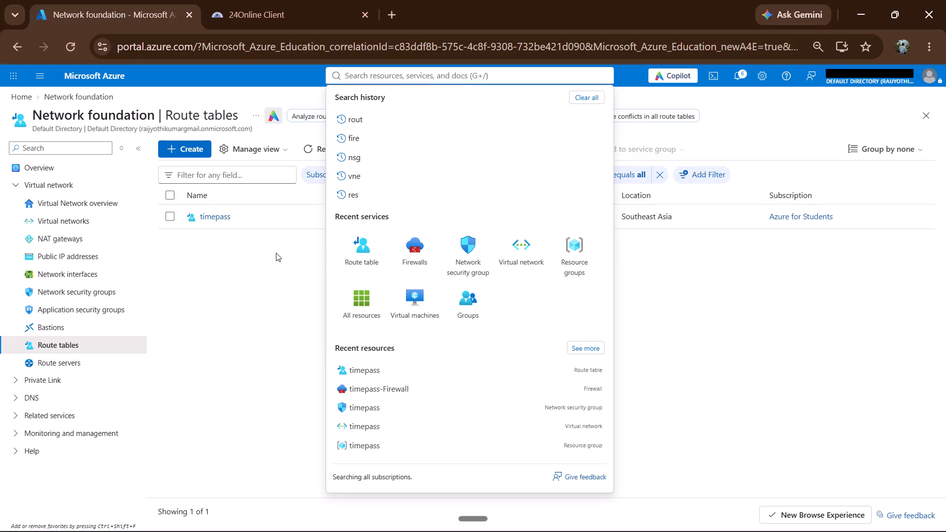
Open the timepass route table, examine its overview, routes and subnets sections, and close it again.
{"action": "left_click", "coordinate": [224, 218]}
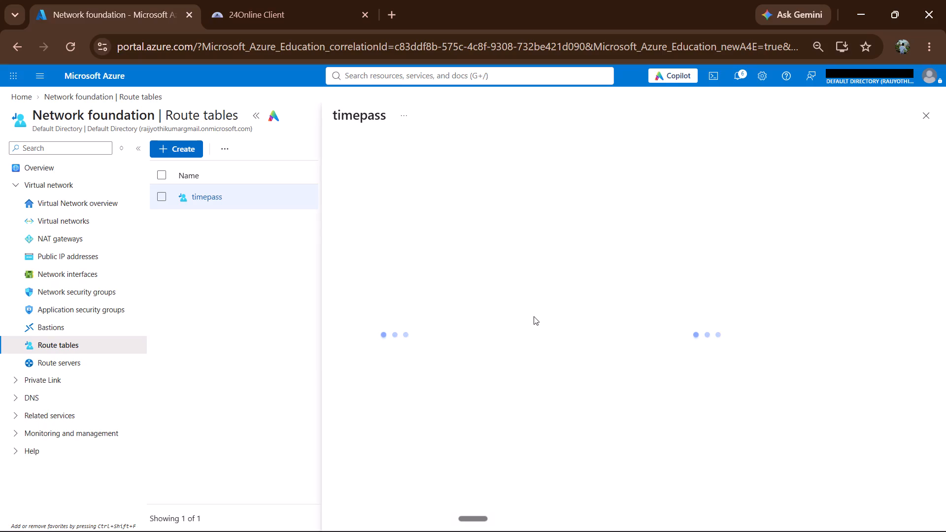
{"action": "left_click", "coordinate": [917, 114]}
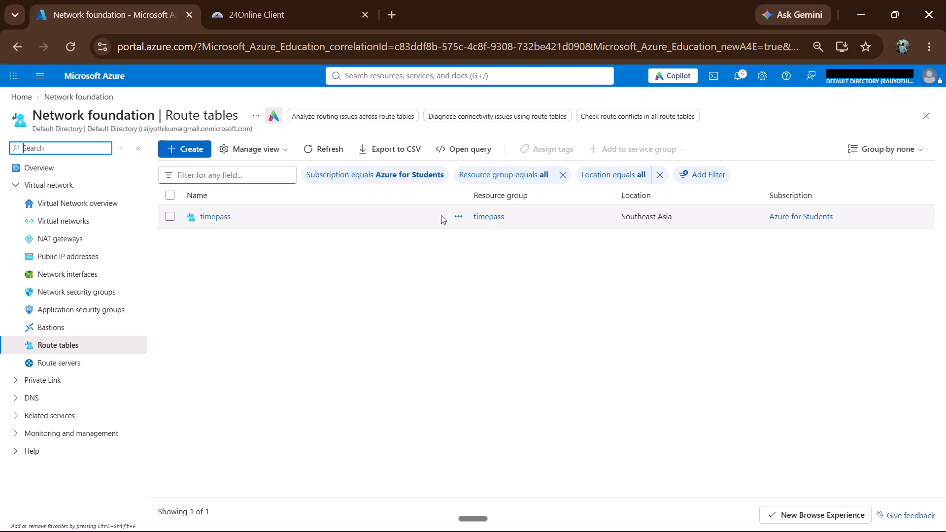
{"action": "left_click", "coordinate": [217, 216]}
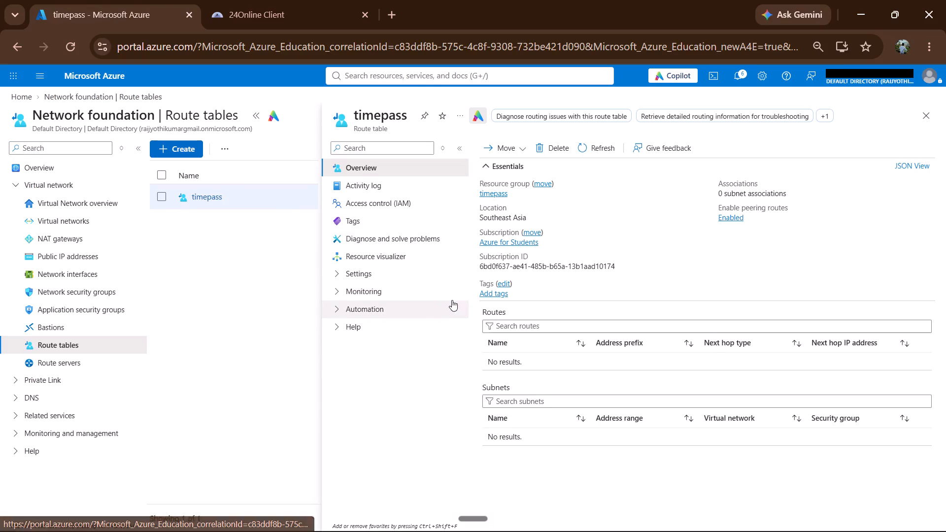
{"action": "scroll", "coordinate": [685, 234], "scroll_direction": "down", "scroll_amount": 1}
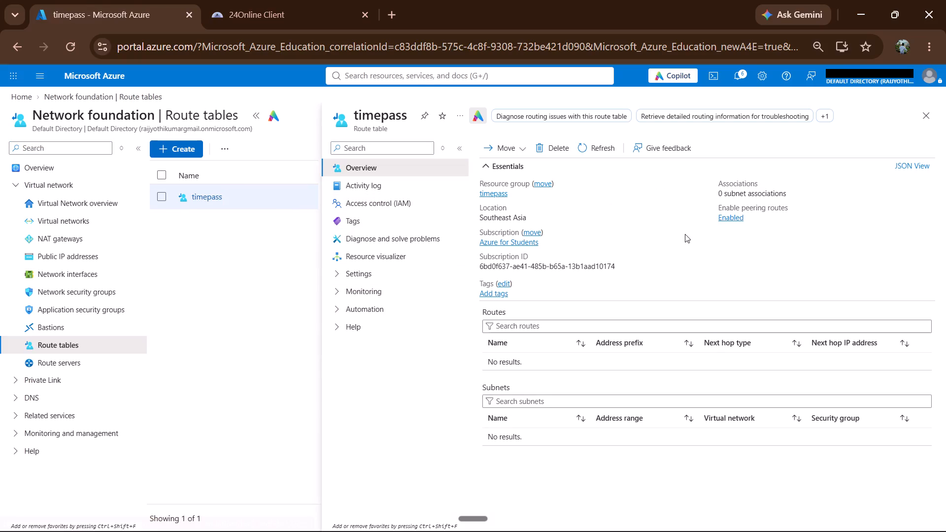
{"action": "scroll", "coordinate": [685, 234], "scroll_direction": "down", "scroll_amount": 1}
{"action": "left_click", "coordinate": [922, 116]}
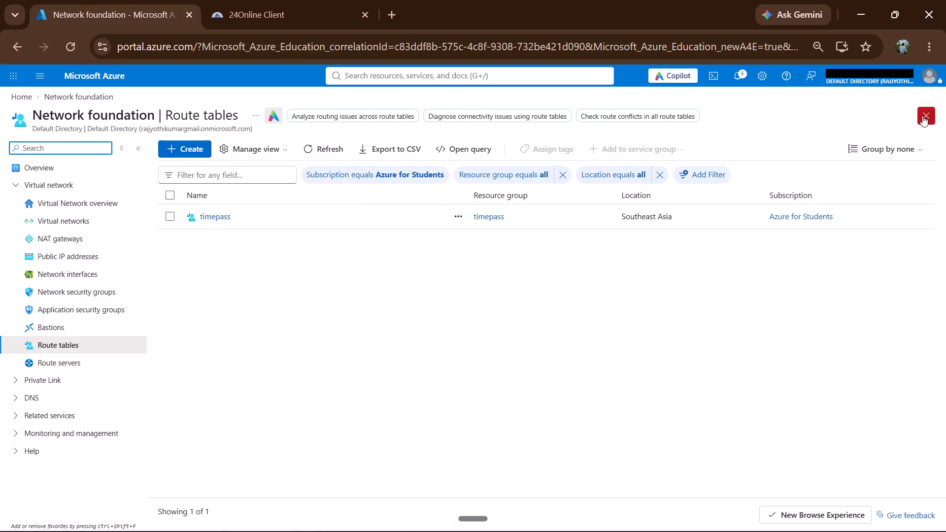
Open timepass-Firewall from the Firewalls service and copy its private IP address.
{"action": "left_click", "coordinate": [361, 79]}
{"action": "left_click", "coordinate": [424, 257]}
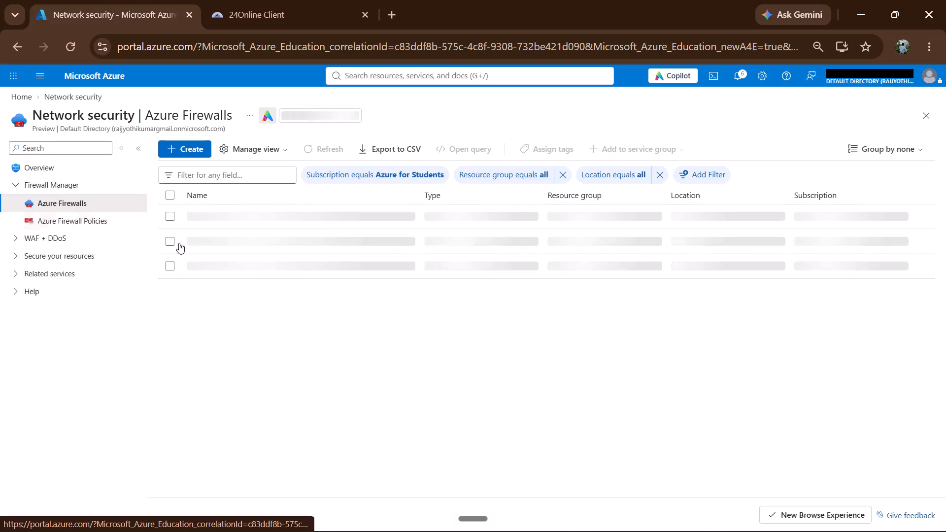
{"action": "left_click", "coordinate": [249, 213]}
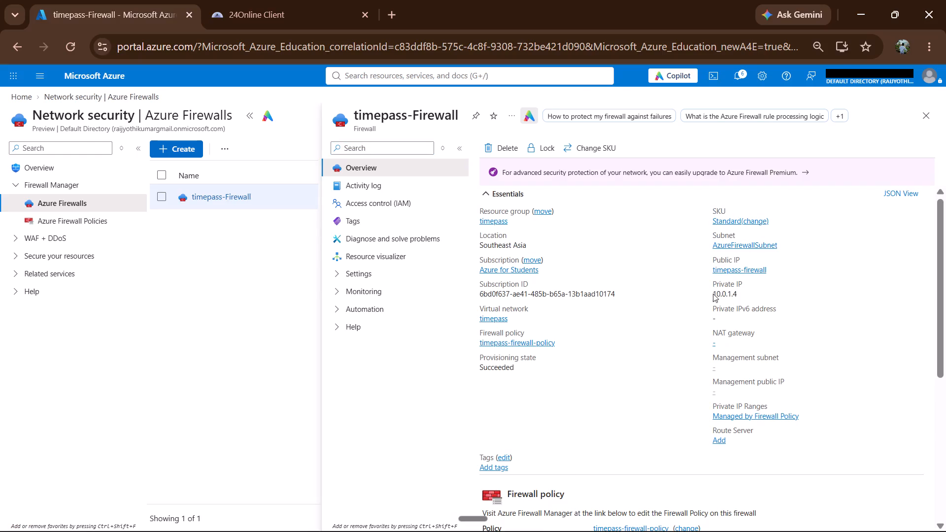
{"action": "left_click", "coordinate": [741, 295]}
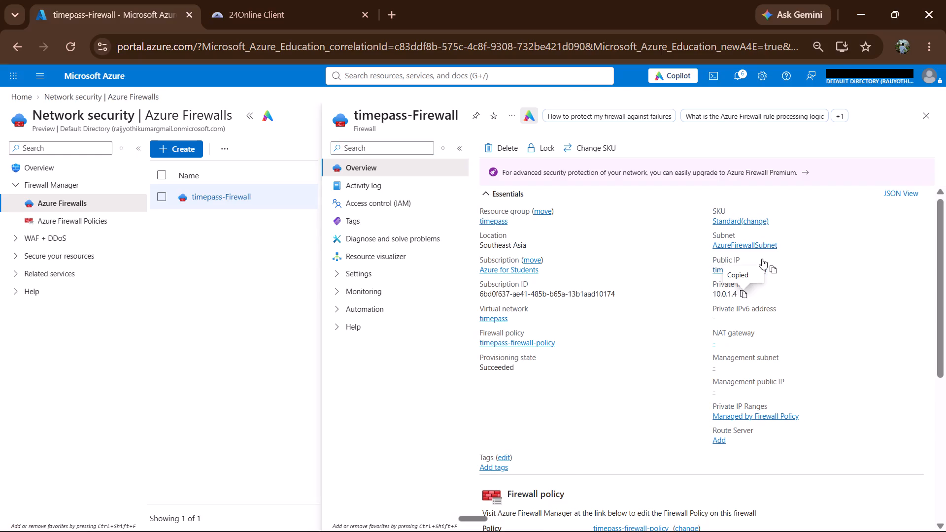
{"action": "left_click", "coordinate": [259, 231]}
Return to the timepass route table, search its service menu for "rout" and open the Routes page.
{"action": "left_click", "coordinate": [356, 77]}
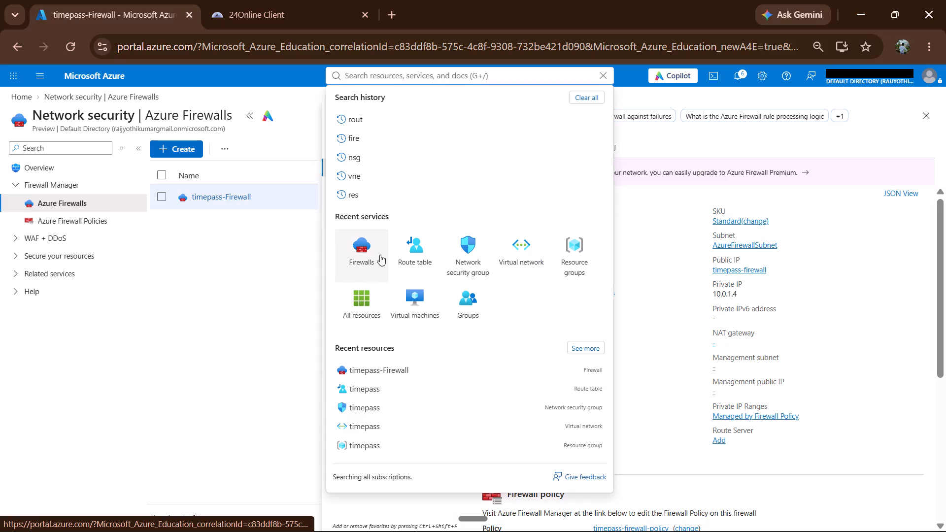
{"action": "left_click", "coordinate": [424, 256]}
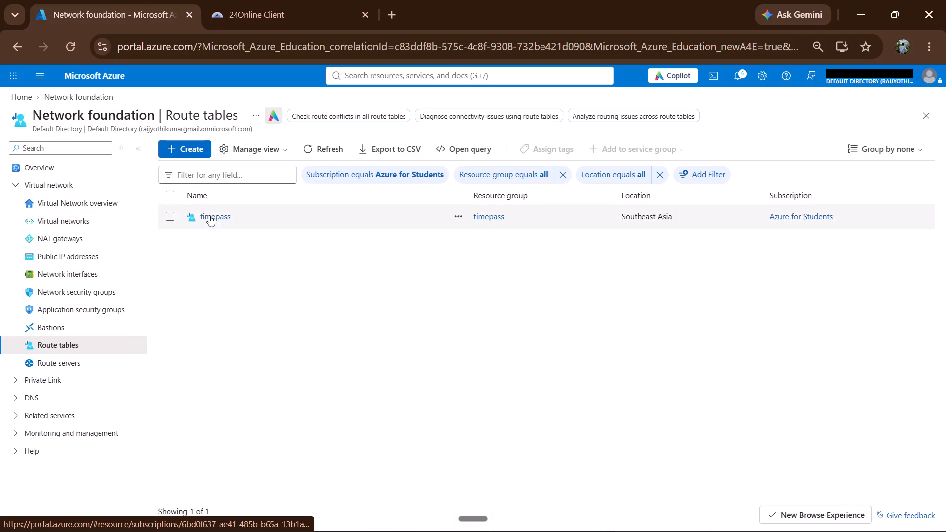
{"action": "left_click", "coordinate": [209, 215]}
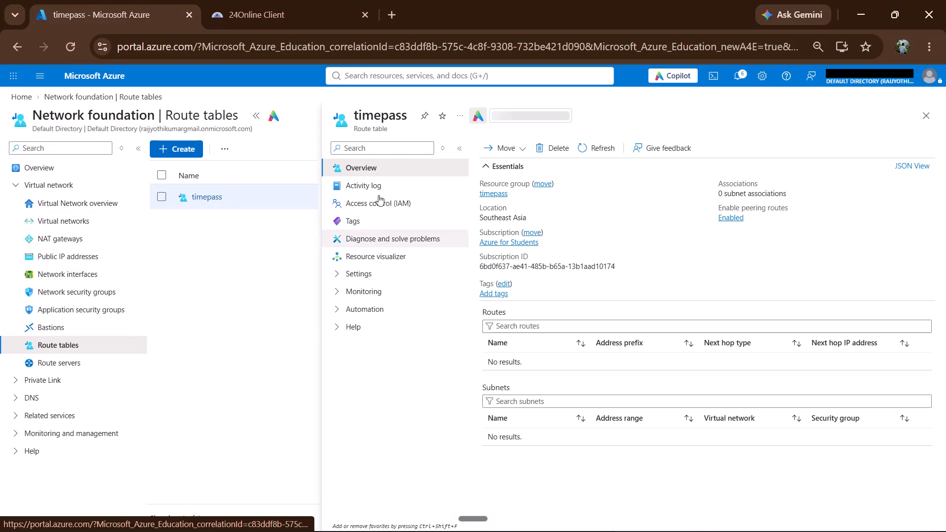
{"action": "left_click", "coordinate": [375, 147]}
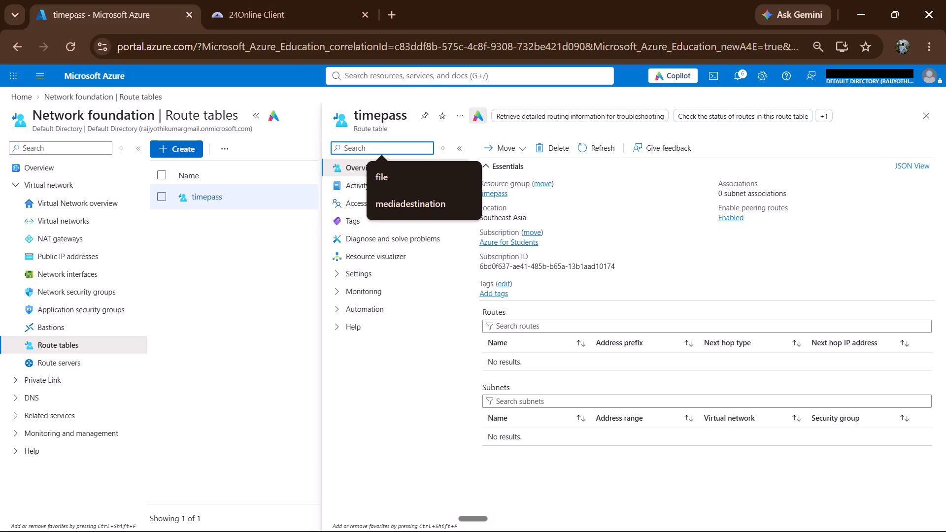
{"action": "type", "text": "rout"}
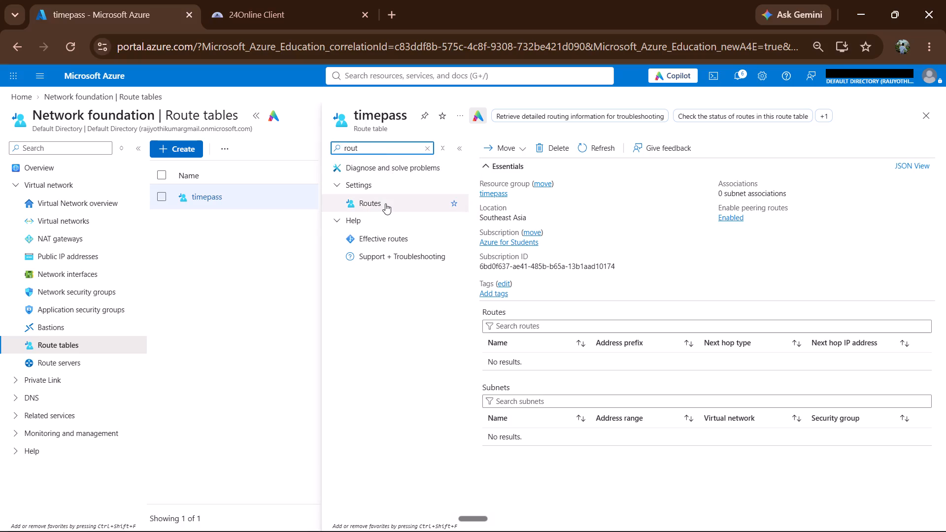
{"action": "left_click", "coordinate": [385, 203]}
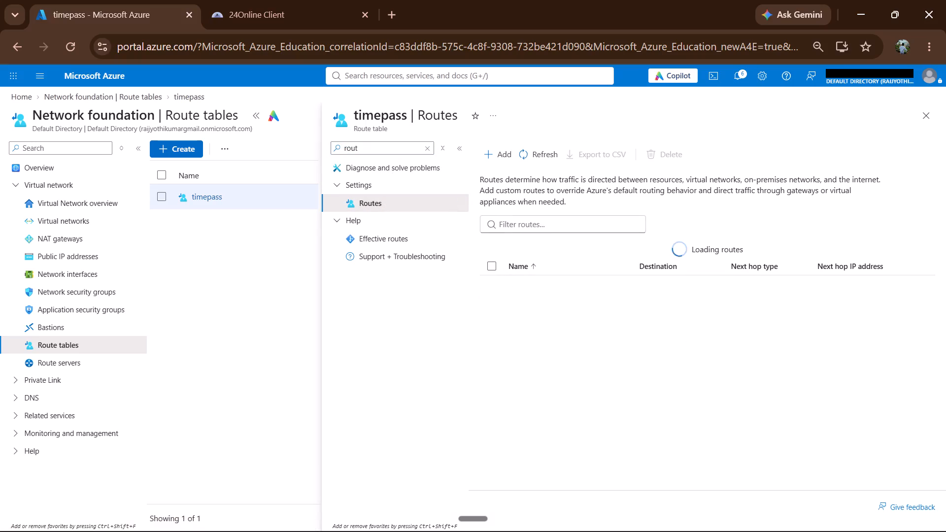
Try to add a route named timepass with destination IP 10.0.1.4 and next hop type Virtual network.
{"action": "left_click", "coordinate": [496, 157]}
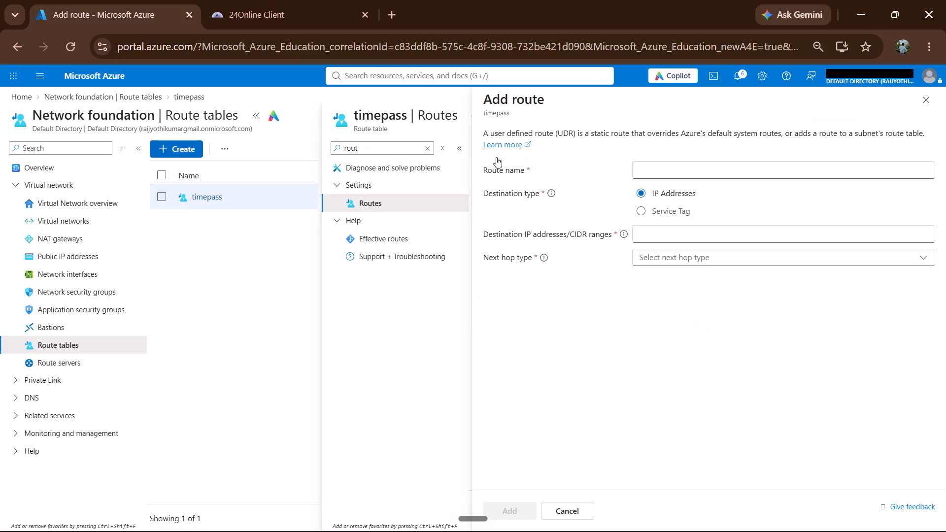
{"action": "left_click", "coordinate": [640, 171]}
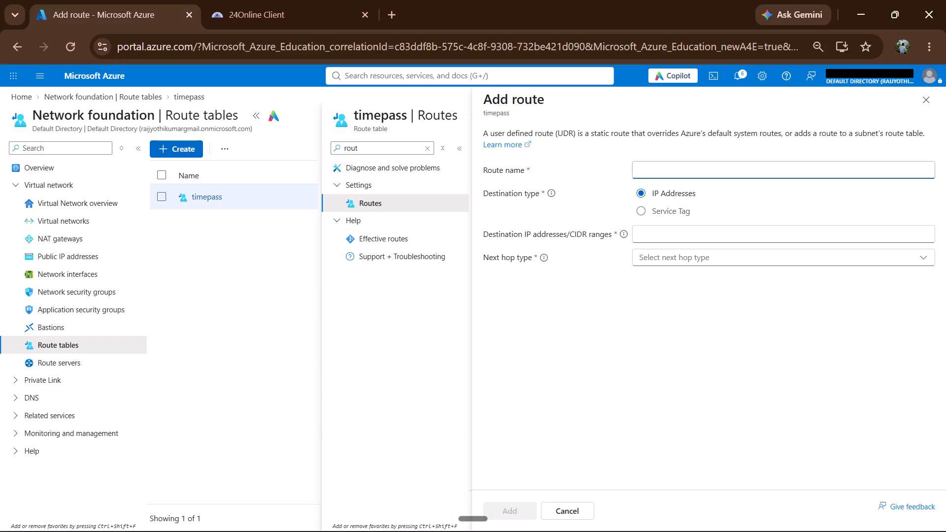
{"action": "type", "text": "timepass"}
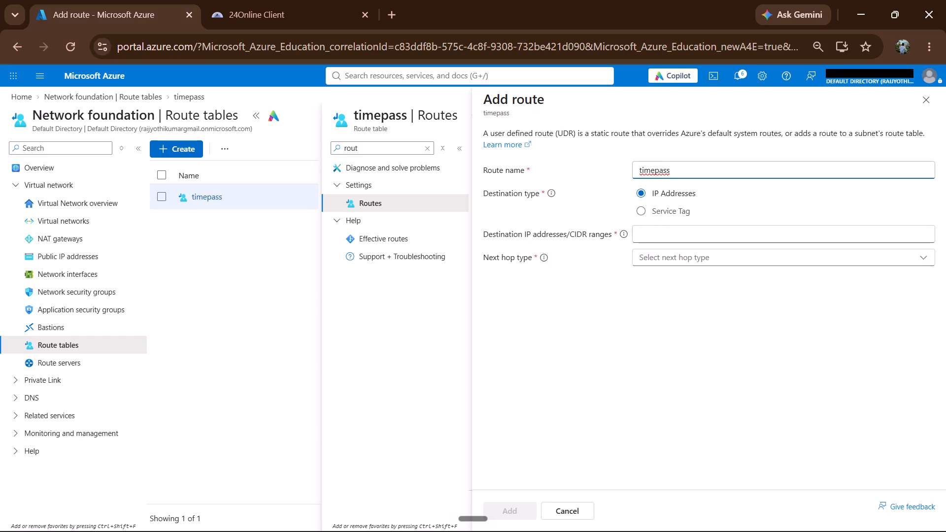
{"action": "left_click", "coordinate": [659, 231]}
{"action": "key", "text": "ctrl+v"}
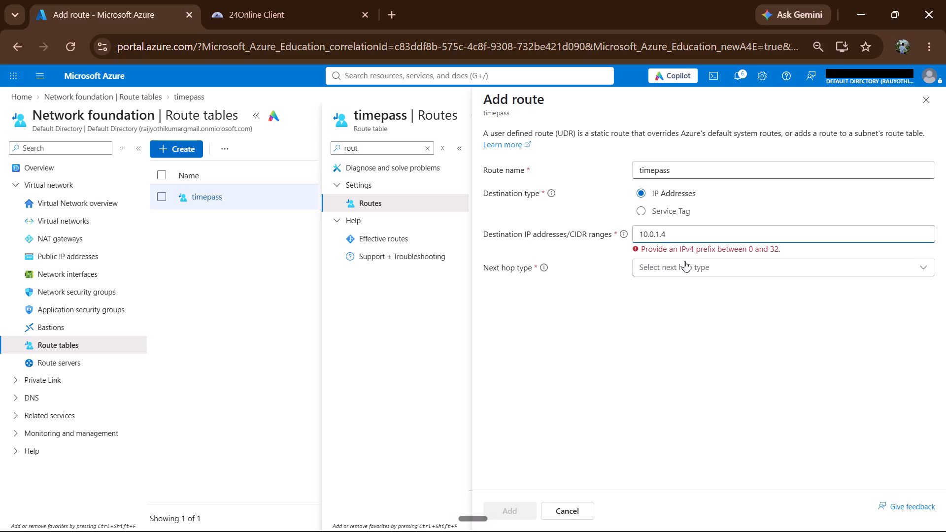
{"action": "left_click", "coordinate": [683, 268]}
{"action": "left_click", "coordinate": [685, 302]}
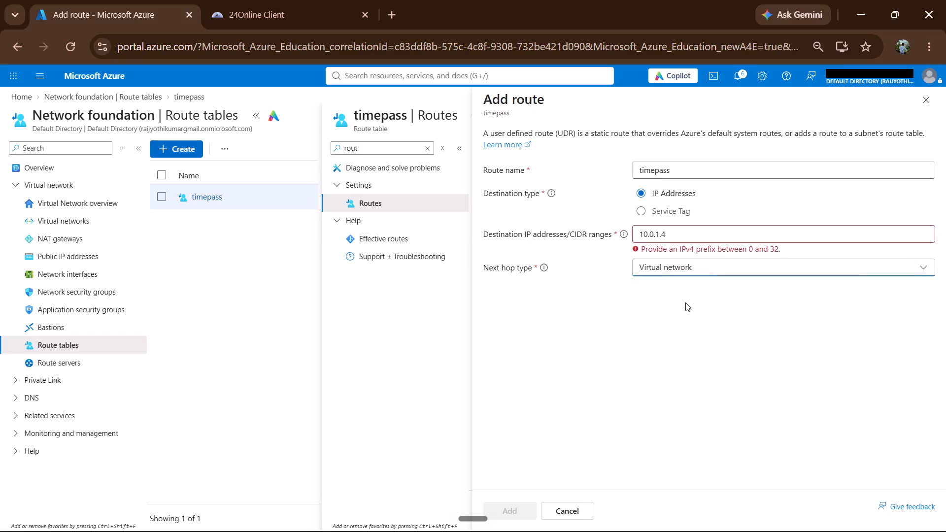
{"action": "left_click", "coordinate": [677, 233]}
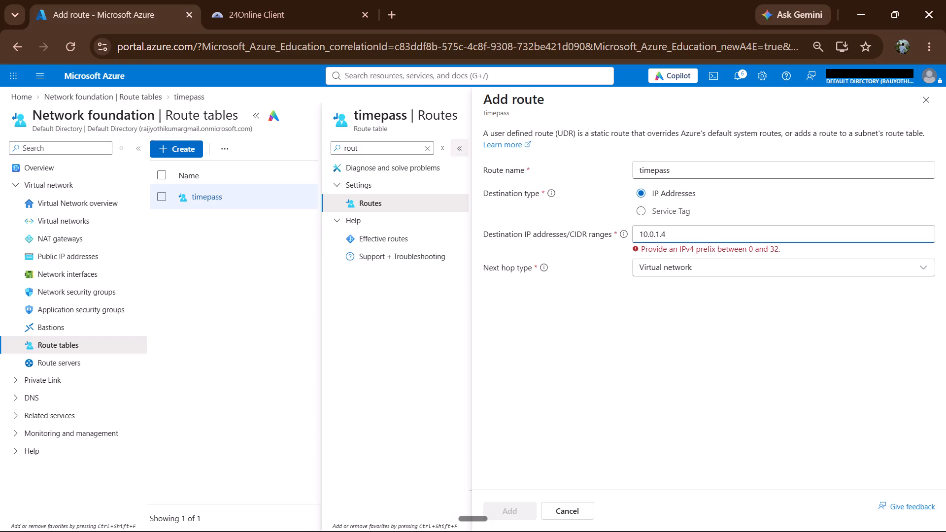
Leave the route form, open timepass-Firewall and examine its overview for the private IP and policy details, then close it.
{"action": "left_click", "coordinate": [375, 86]}
{"action": "left_click", "coordinate": [373, 77]}
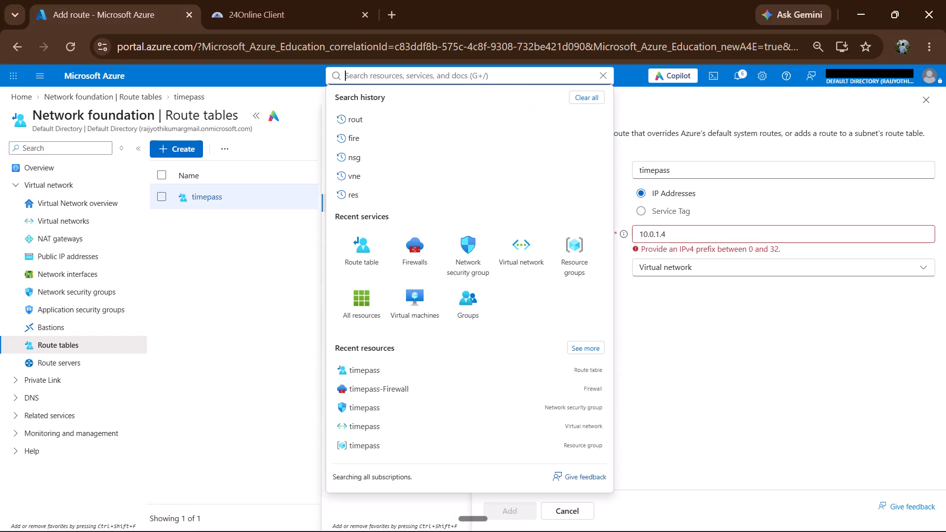
{"action": "left_click", "coordinate": [399, 258]}
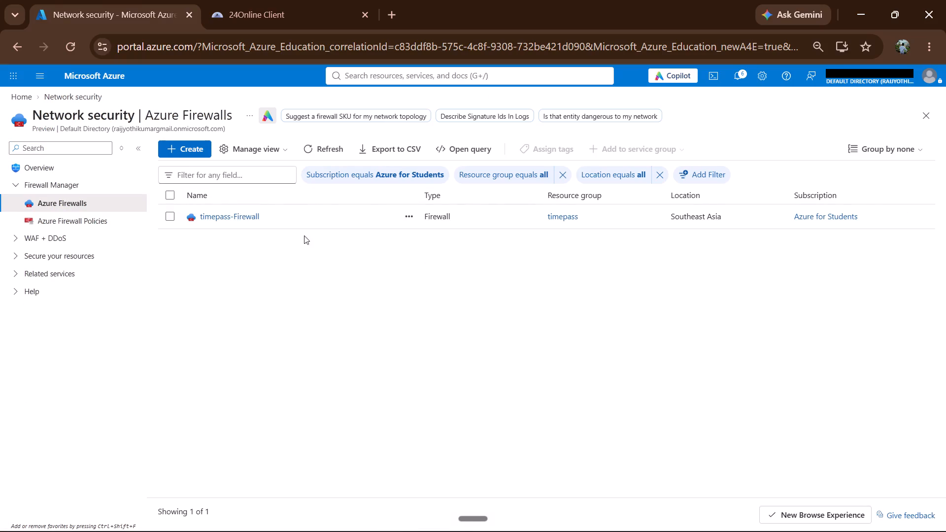
{"action": "left_click", "coordinate": [257, 213]}
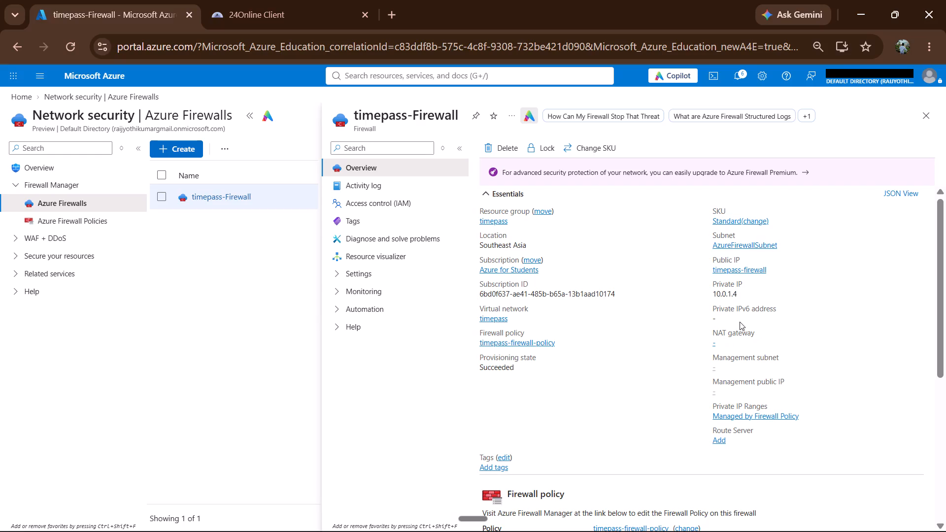
{"action": "scroll", "coordinate": [740, 322], "scroll_direction": "down", "scroll_amount": 2}
{"action": "scroll", "coordinate": [740, 322], "scroll_direction": "up", "scroll_amount": 1}
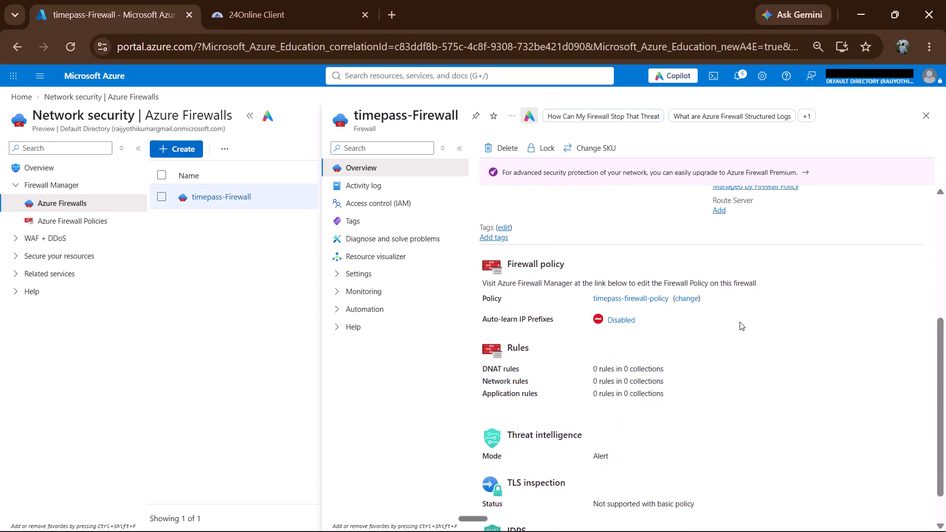
{"action": "scroll", "coordinate": [740, 322], "scroll_direction": "up", "scroll_amount": 1}
{"action": "scroll", "coordinate": [740, 322], "scroll_direction": "down", "scroll_amount": 1}
{"action": "scroll", "coordinate": [740, 322], "scroll_direction": "up", "scroll_amount": 6}
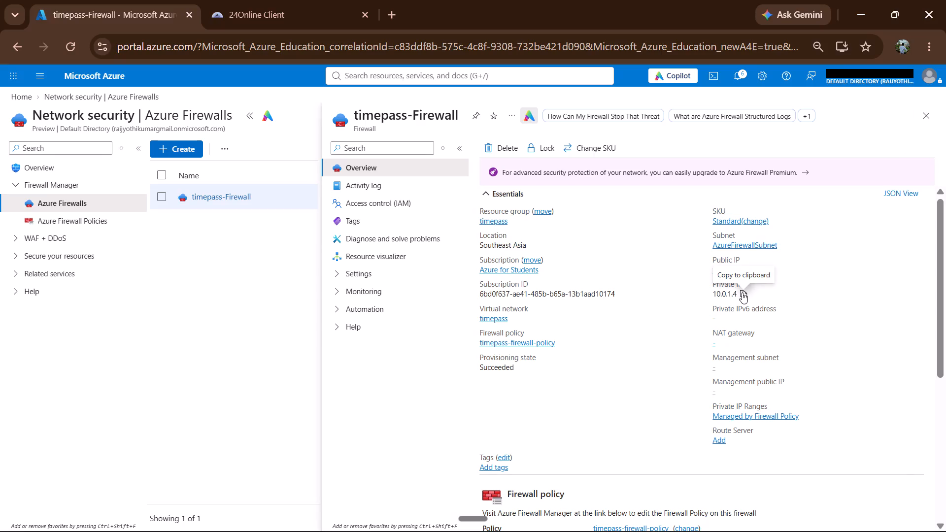
{"action": "left_click", "coordinate": [264, 233]}
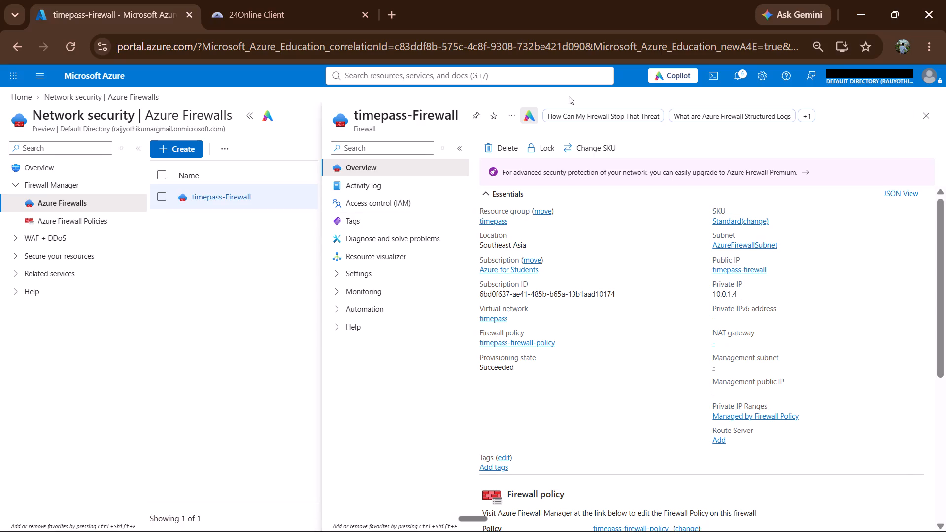
{"action": "left_click", "coordinate": [928, 110]}
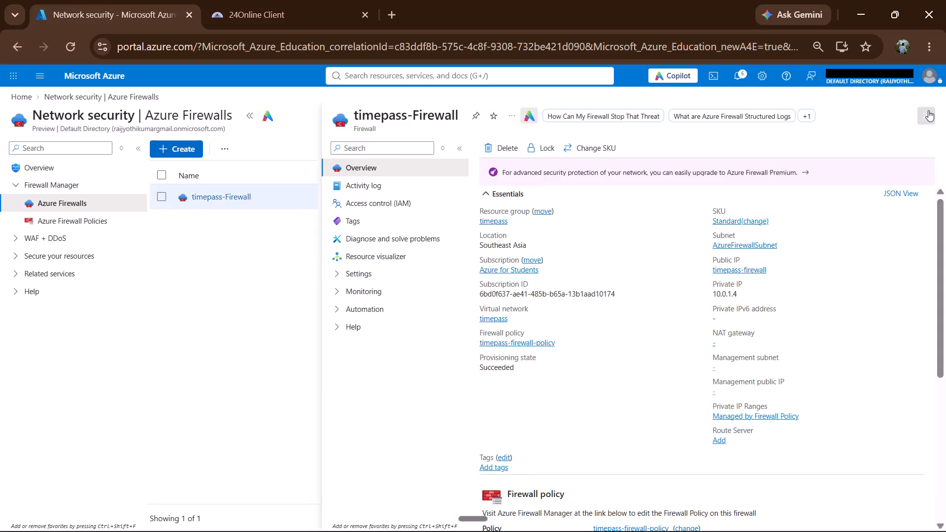
Reopen the timepass route table, search its service menu for "sub" and open the Subnets page.
{"action": "left_click", "coordinate": [421, 82]}
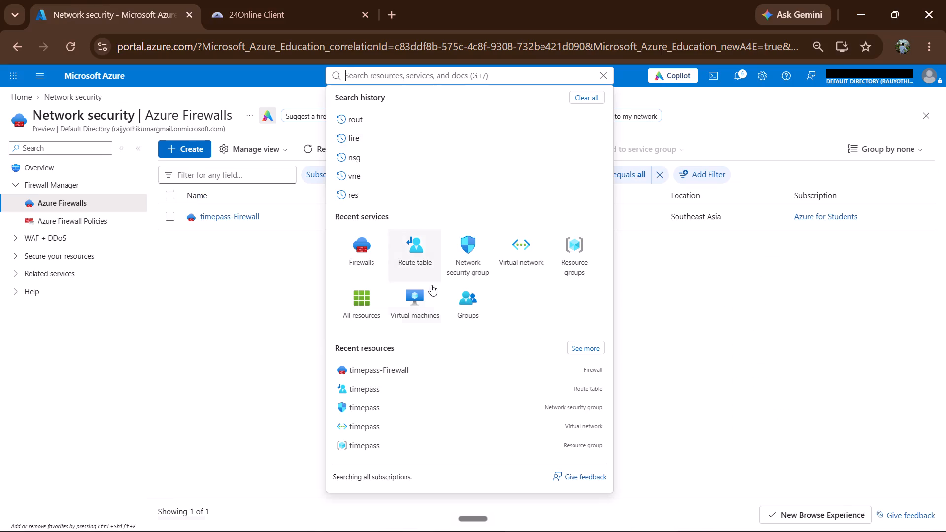
{"action": "left_click", "coordinate": [416, 254]}
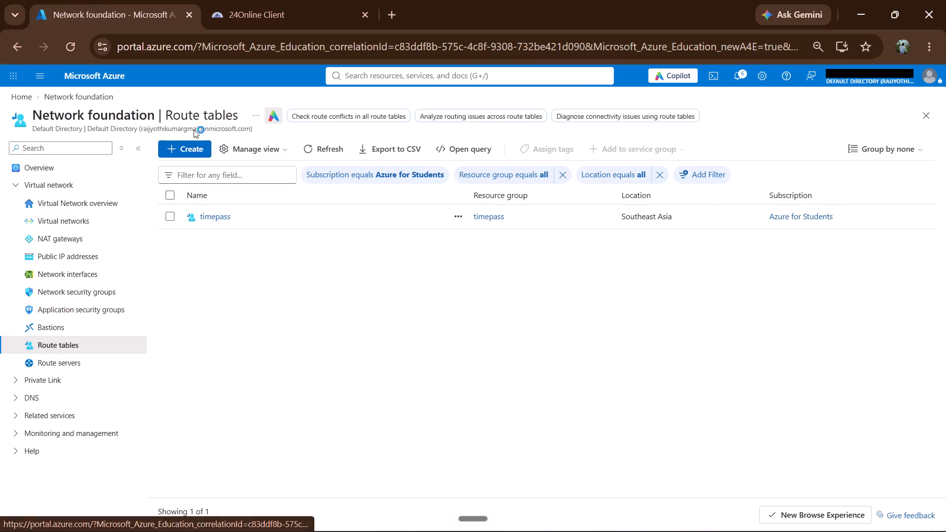
{"action": "left_click", "coordinate": [214, 219]}
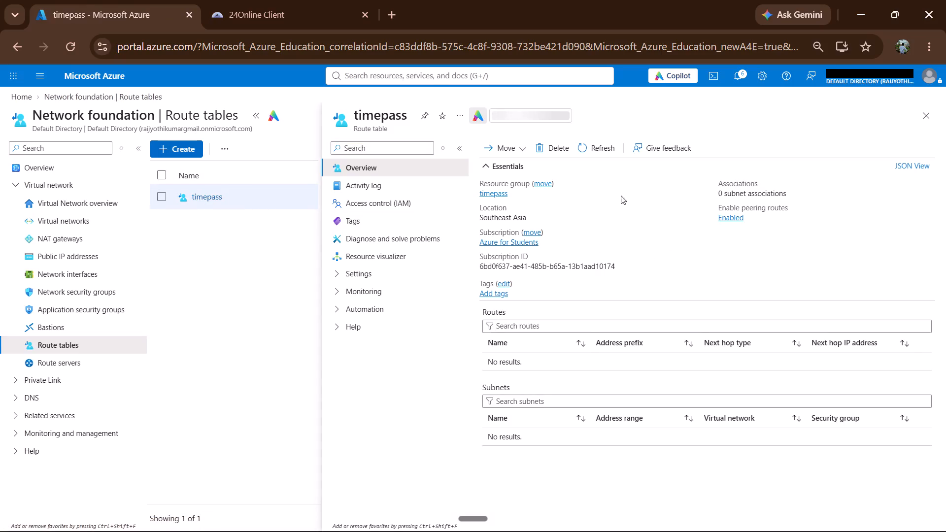
{"action": "left_click", "coordinate": [374, 152]}
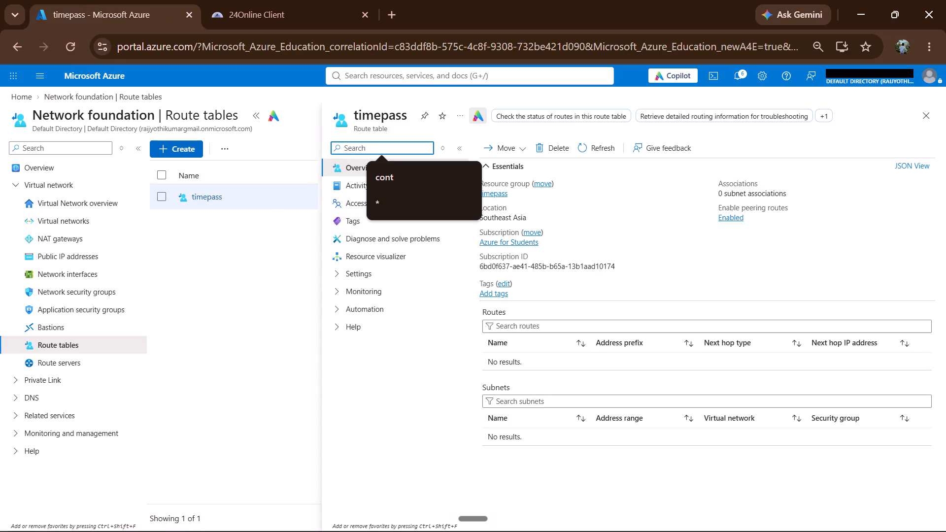
{"action": "type", "text": "sub"}
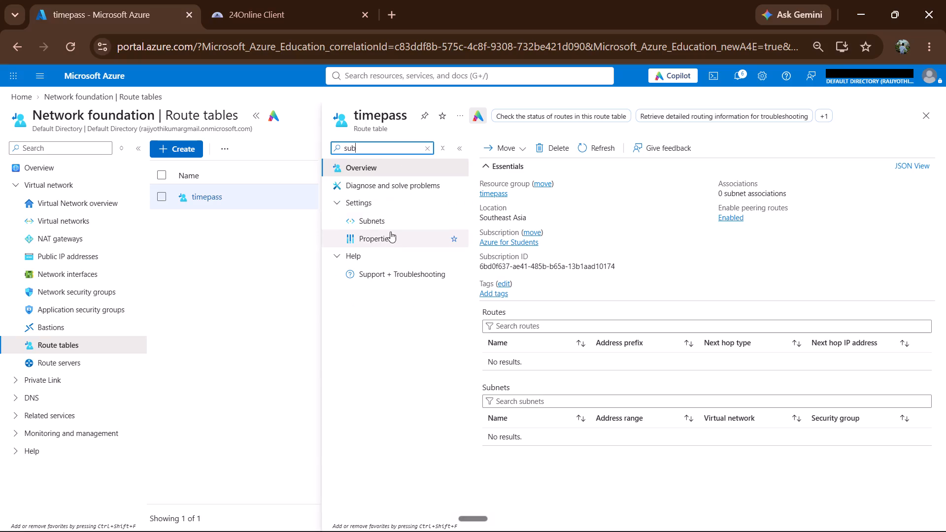
{"action": "left_click", "coordinate": [387, 221]}
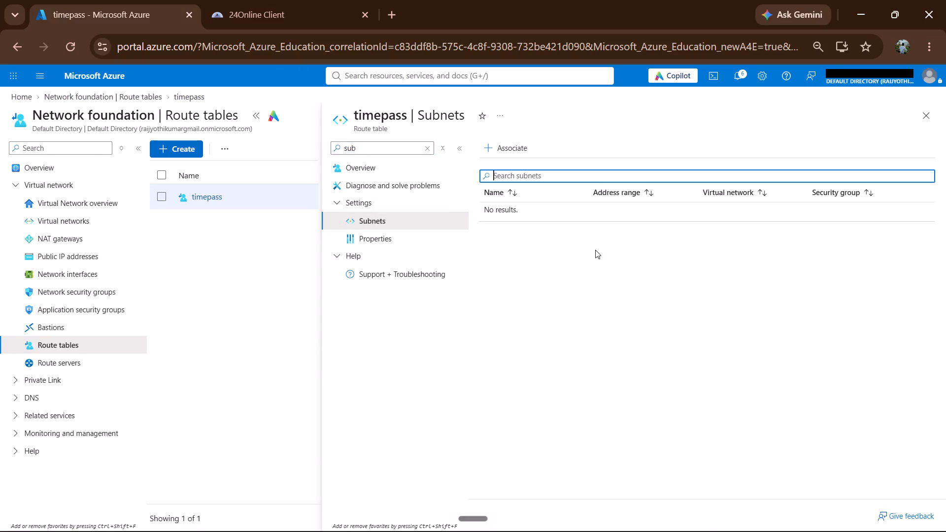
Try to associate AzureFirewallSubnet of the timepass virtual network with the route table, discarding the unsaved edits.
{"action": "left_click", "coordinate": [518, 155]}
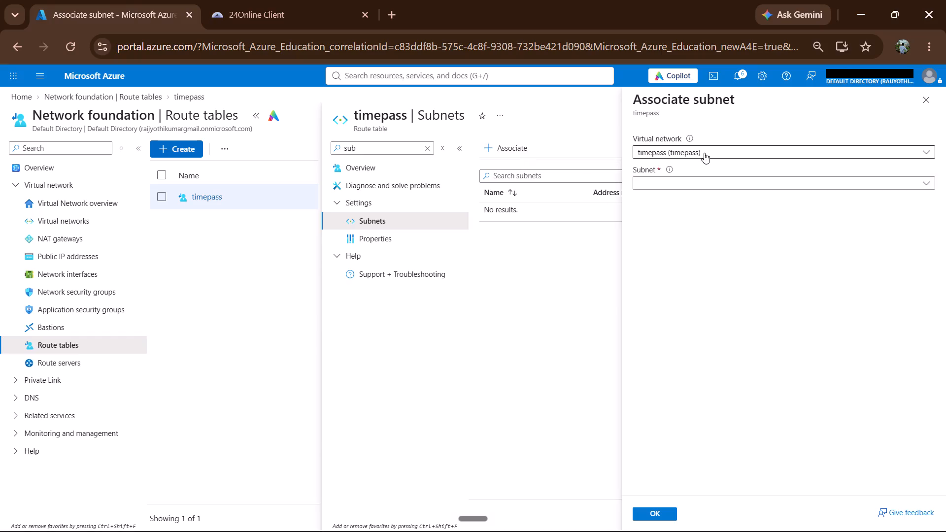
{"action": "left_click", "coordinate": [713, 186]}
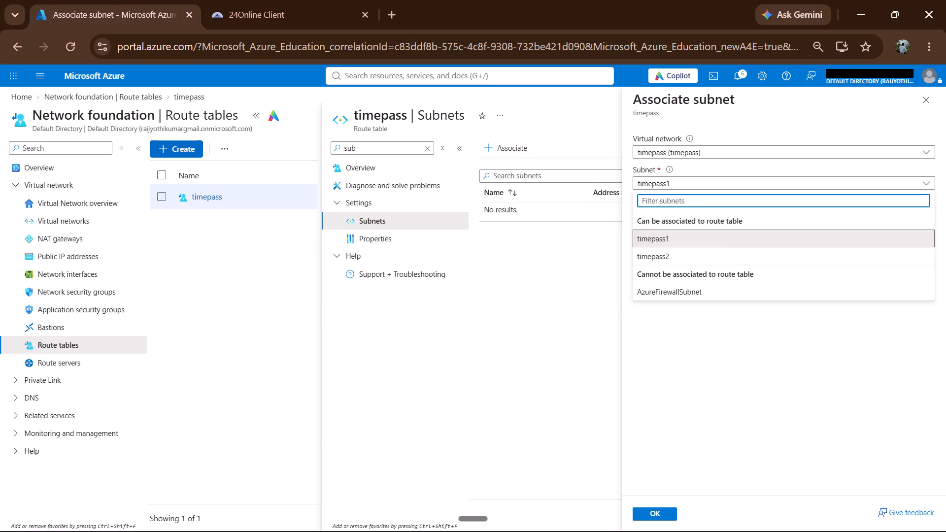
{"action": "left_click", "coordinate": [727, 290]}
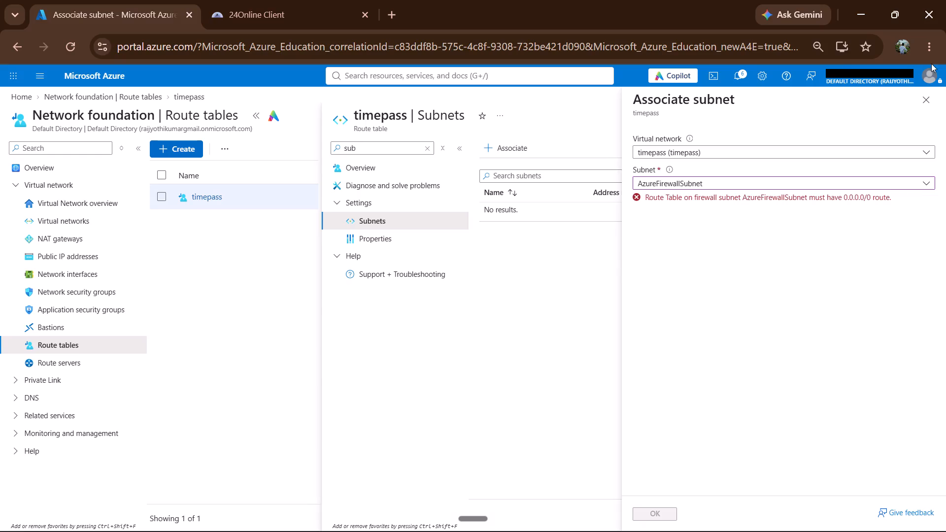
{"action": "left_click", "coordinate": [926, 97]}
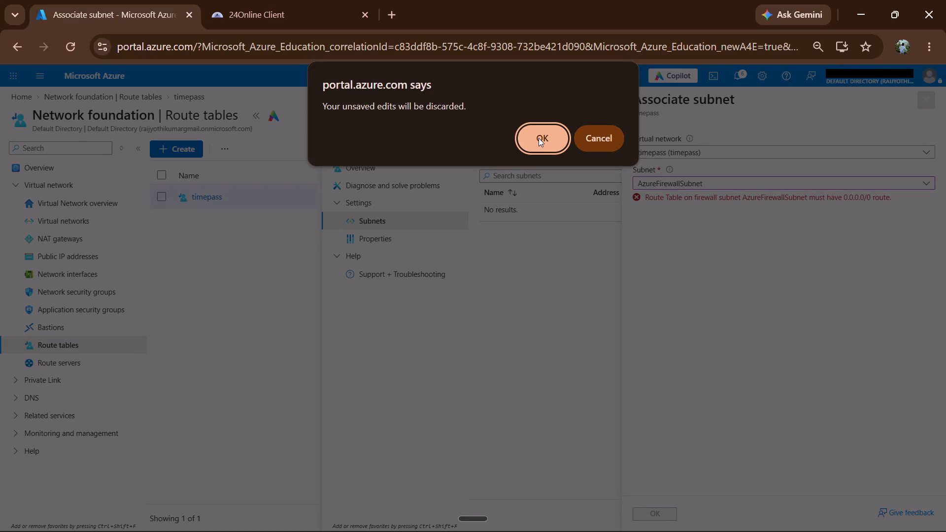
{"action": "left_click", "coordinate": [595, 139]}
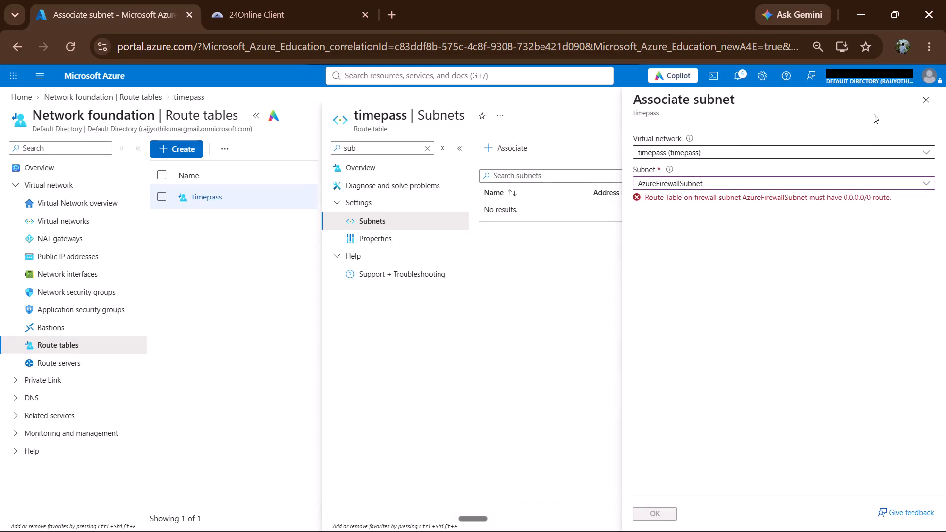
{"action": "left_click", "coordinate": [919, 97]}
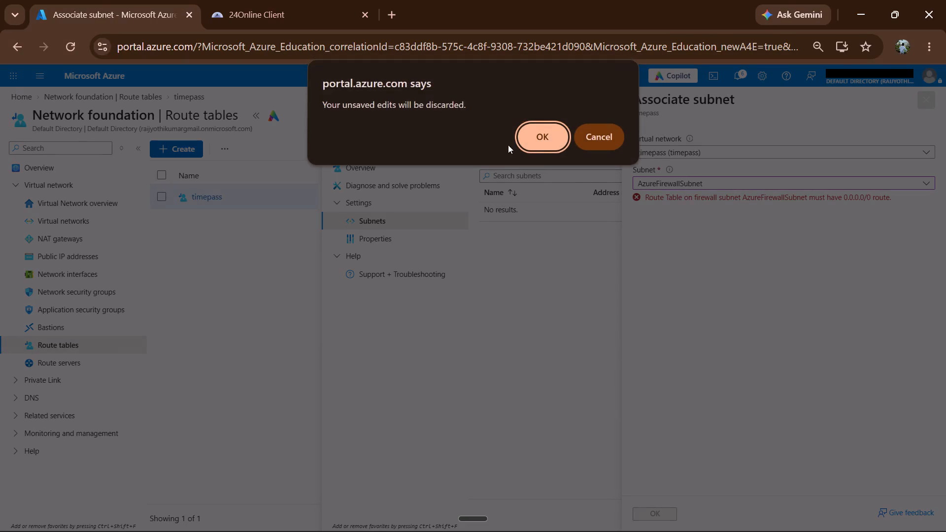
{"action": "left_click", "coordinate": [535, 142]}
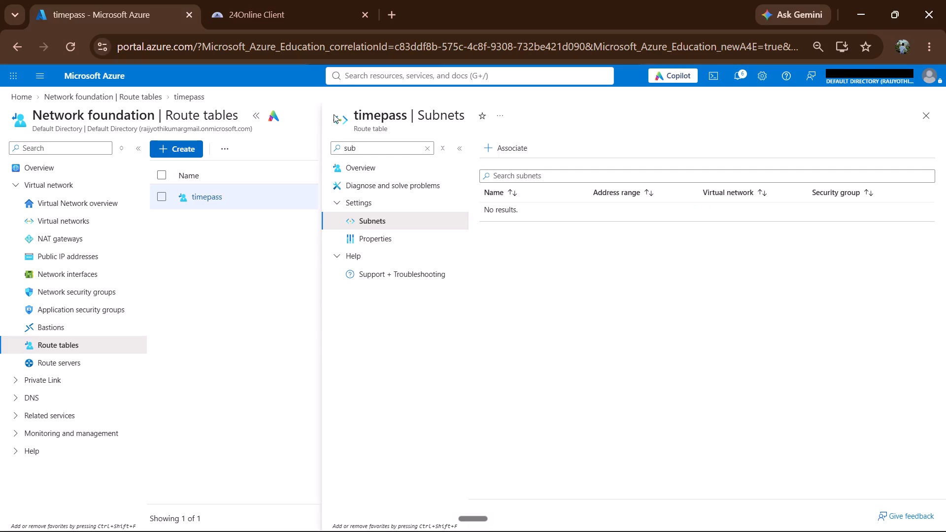
Open the timepass virtual network and examine its subnets' address ranges, security groups and route tables.
{"action": "left_click", "coordinate": [364, 76]}
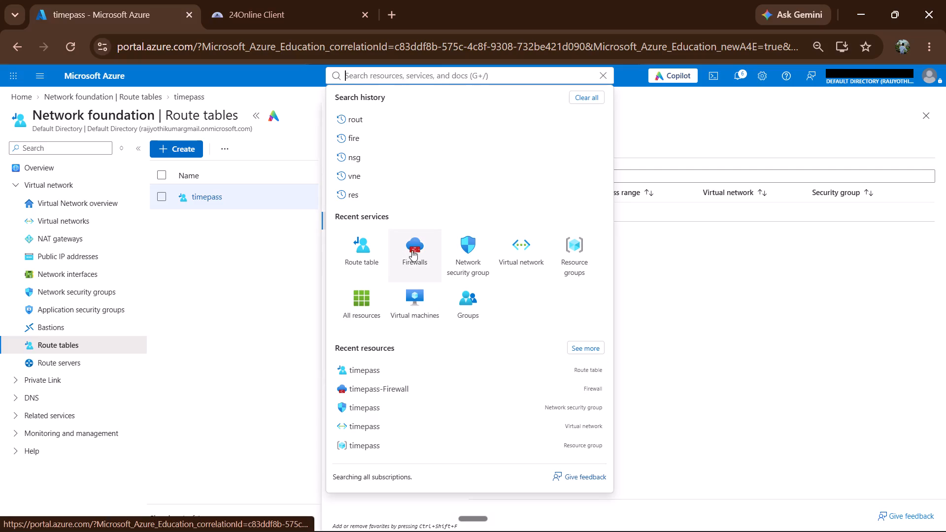
{"action": "left_click", "coordinate": [473, 257]}
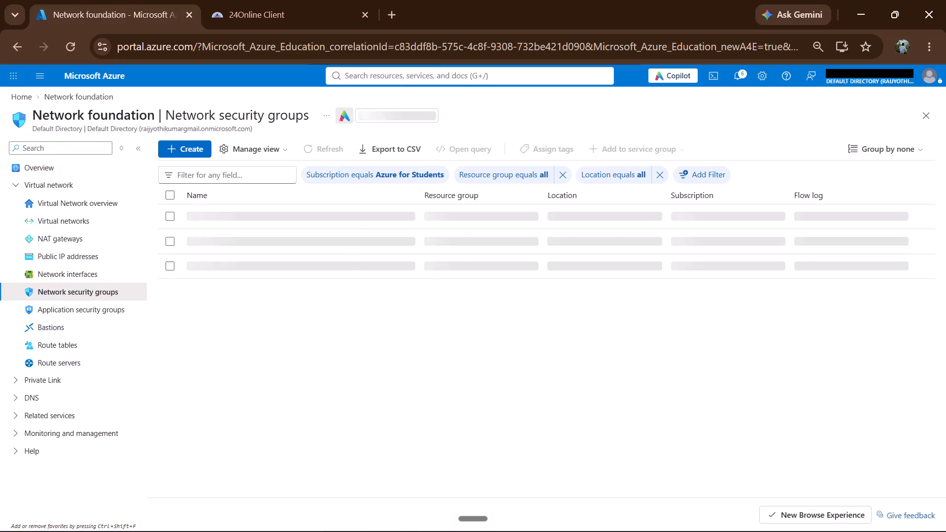
{"action": "left_click", "coordinate": [404, 75]}
{"action": "left_click", "coordinate": [524, 258]}
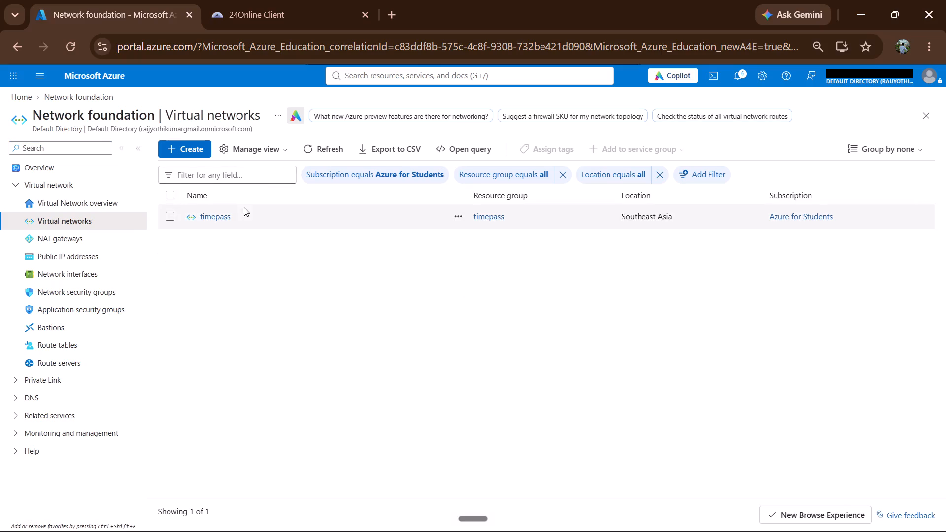
{"action": "left_click", "coordinate": [225, 218]}
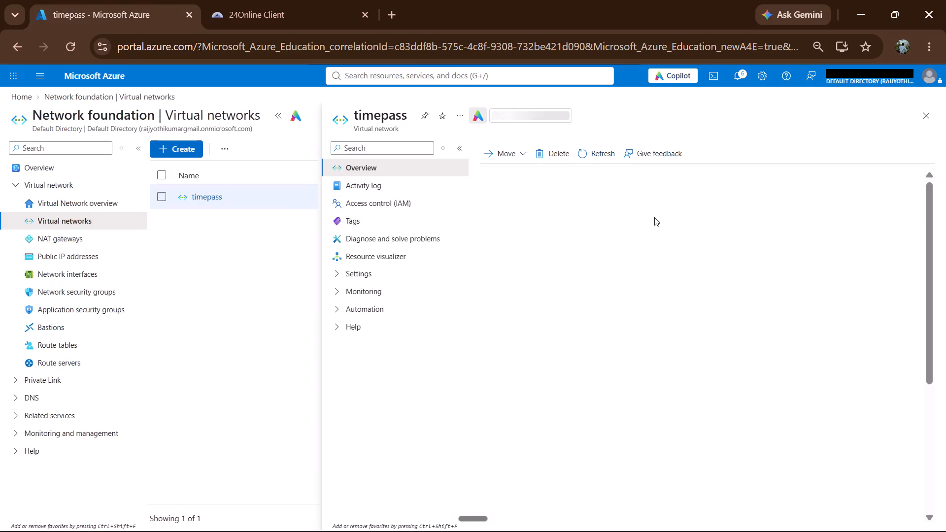
{"action": "scroll", "coordinate": [601, 260], "scroll_direction": "down", "scroll_amount": 2}
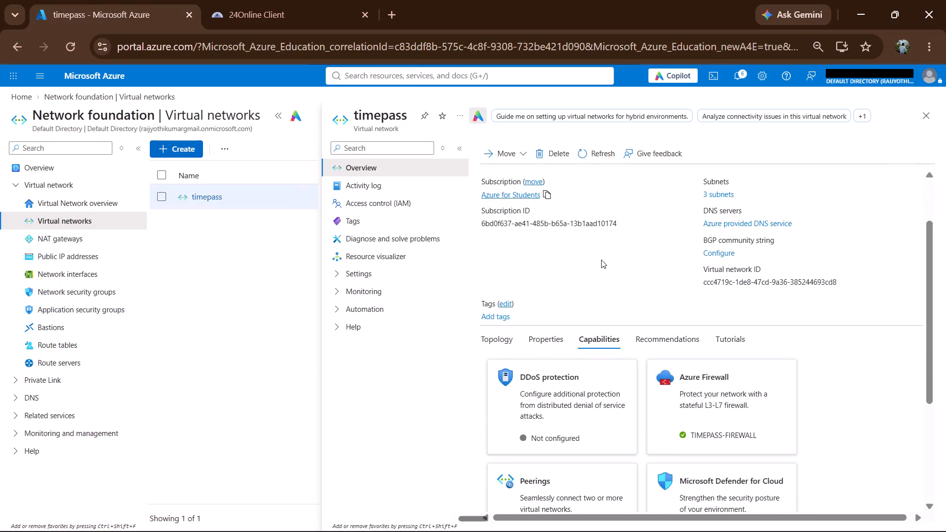
{"action": "scroll", "coordinate": [601, 260], "scroll_direction": "down", "scroll_amount": 2}
{"action": "scroll", "coordinate": [601, 260], "scroll_direction": "up", "scroll_amount": 4}
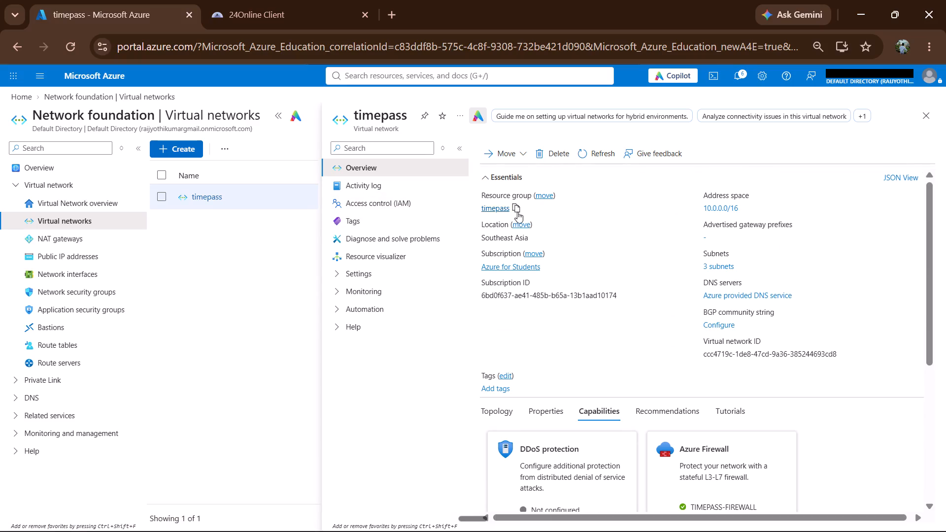
{"action": "left_click", "coordinate": [721, 263]}
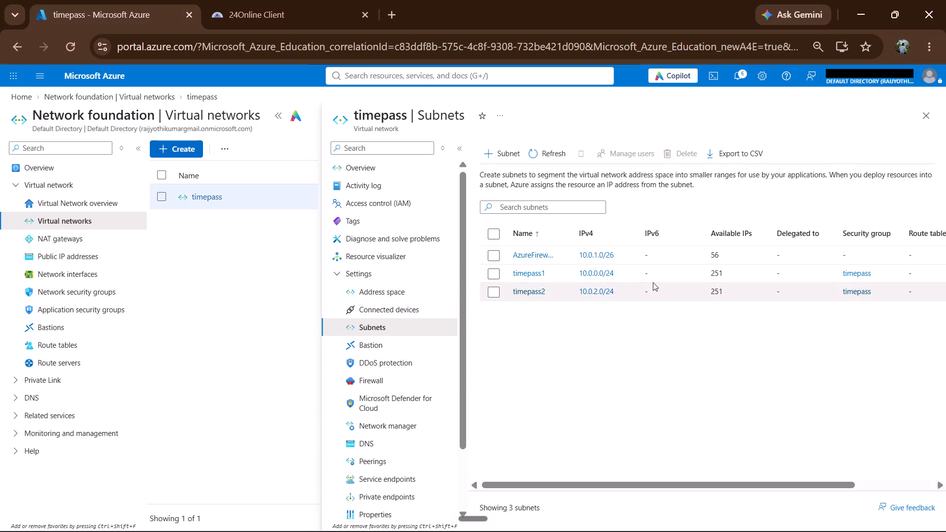
{"action": "scroll", "coordinate": [741, 292], "scroll_direction": "left", "scroll_amount": 1}
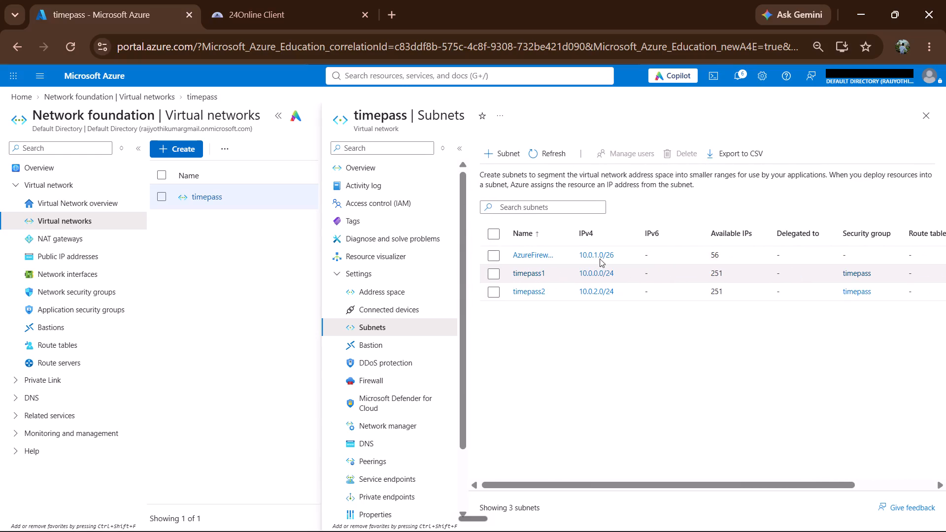
{"action": "scroll", "coordinate": [600, 252], "scroll_direction": "left", "scroll_amount": 3}
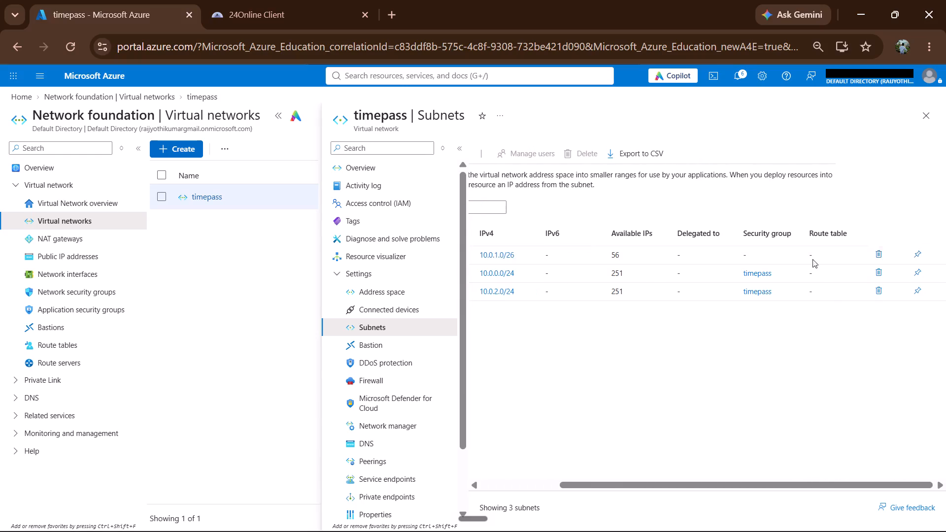
{"action": "scroll", "coordinate": [773, 271], "scroll_direction": "right", "scroll_amount": 2}
Open AzureFirewallSubnet for editing and examine its address range, private subnet, security and route table settings, closing it without saving.
{"action": "left_click", "coordinate": [497, 255]}
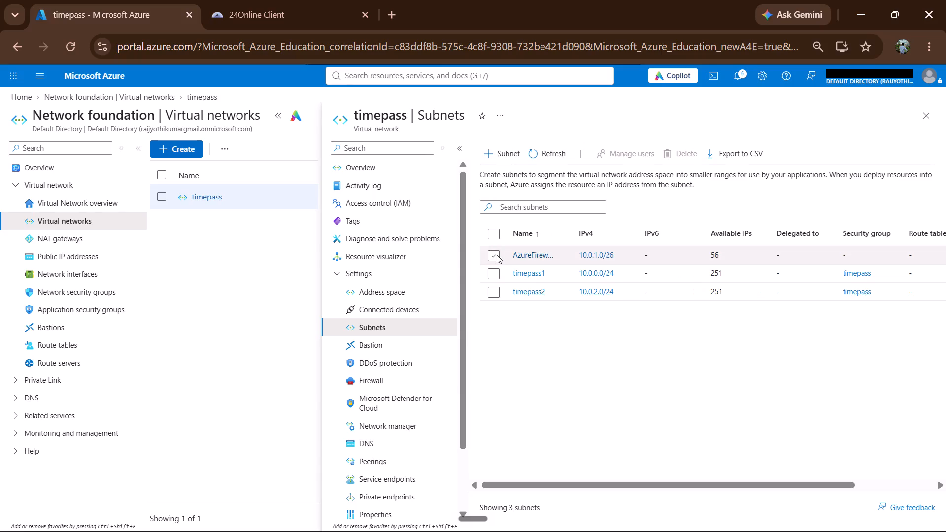
{"action": "left_click", "coordinate": [600, 252]}
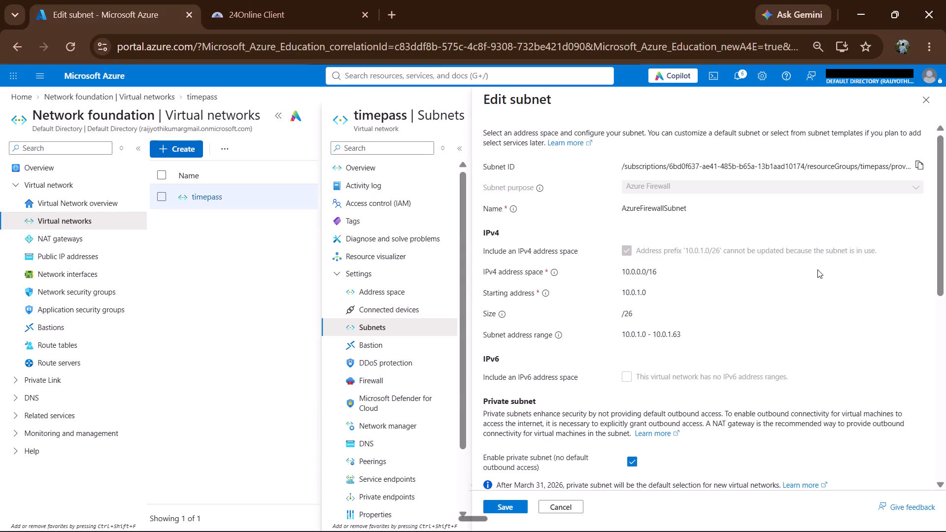
{"action": "scroll", "coordinate": [667, 339], "scroll_direction": "down", "scroll_amount": 1}
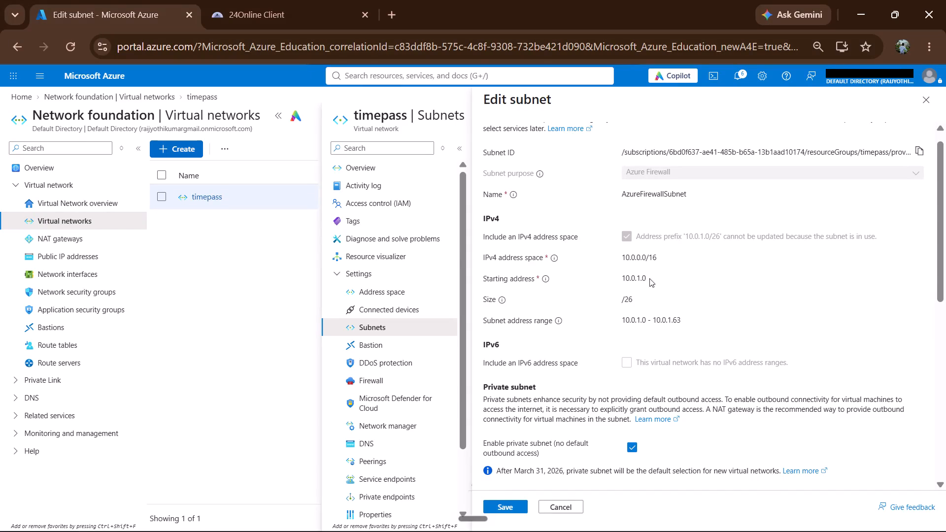
{"action": "left_click", "coordinate": [642, 276]}
{"action": "left_click", "coordinate": [646, 276]}
{"action": "scroll", "coordinate": [646, 276], "scroll_direction": "down", "scroll_amount": 2}
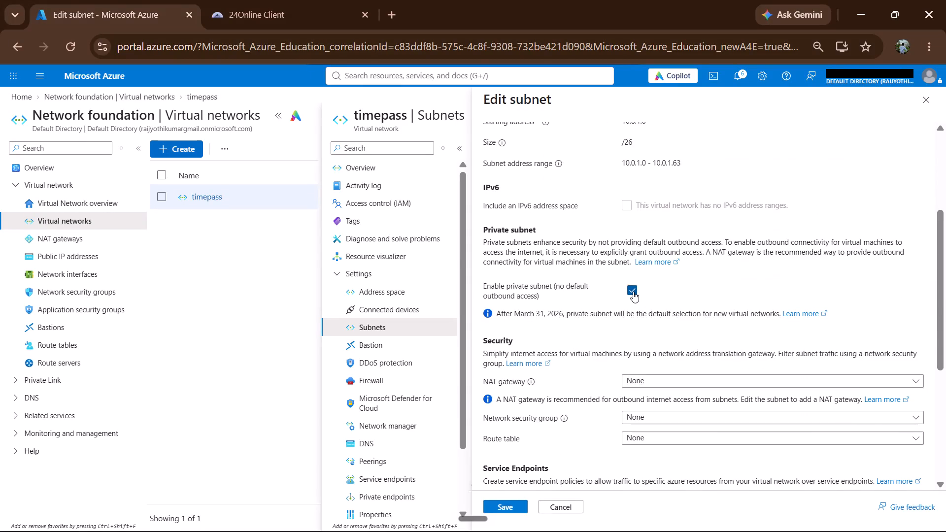
{"action": "scroll", "coordinate": [633, 292], "scroll_direction": "down", "scroll_amount": 3}
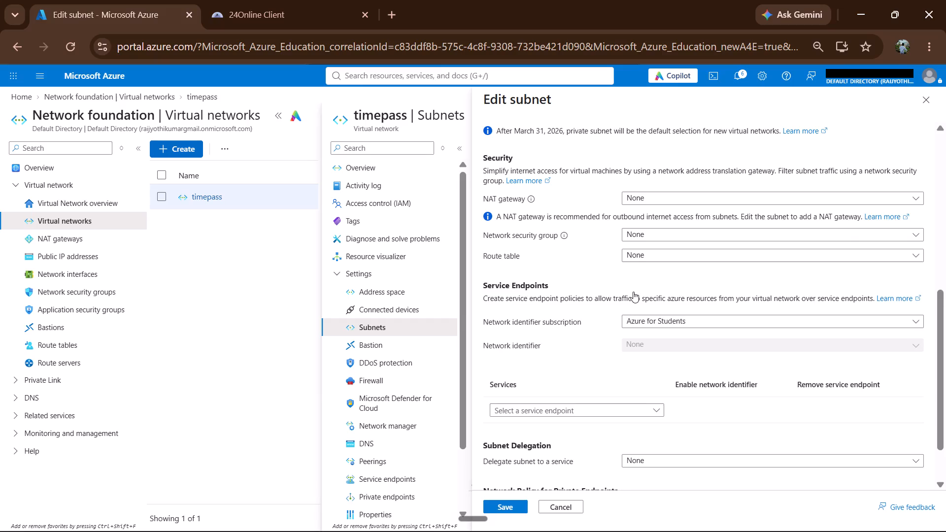
{"action": "scroll", "coordinate": [705, 344], "scroll_direction": "down", "scroll_amount": 3}
{"action": "scroll", "coordinate": [705, 344], "scroll_direction": "up", "scroll_amount": 1}
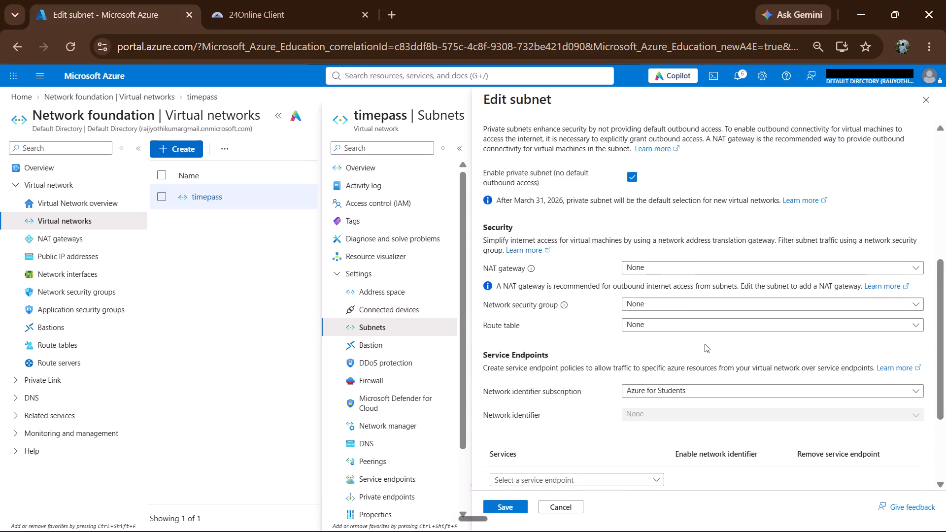
{"action": "scroll", "coordinate": [655, 357], "scroll_direction": "up", "scroll_amount": 1}
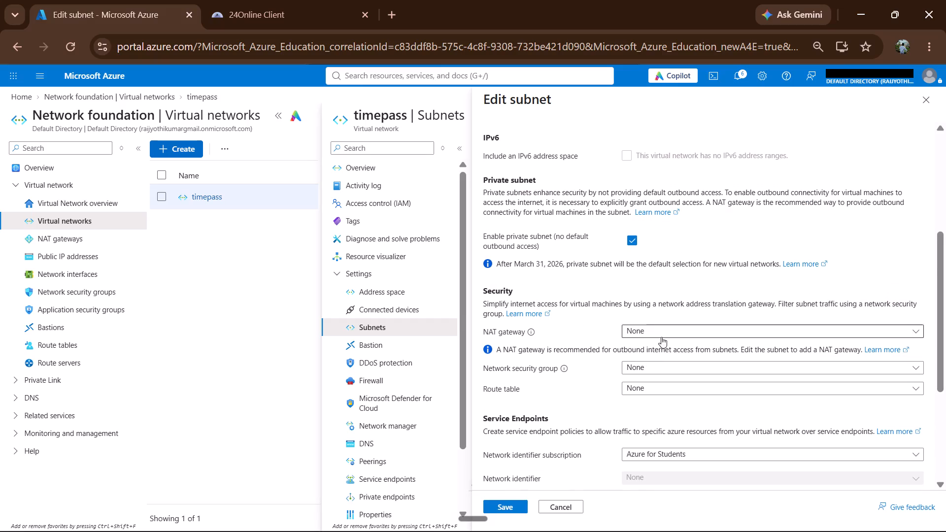
{"action": "scroll", "coordinate": [661, 337], "scroll_direction": "up", "scroll_amount": 1}
{"action": "scroll", "coordinate": [627, 270], "scroll_direction": "up", "scroll_amount": 1}
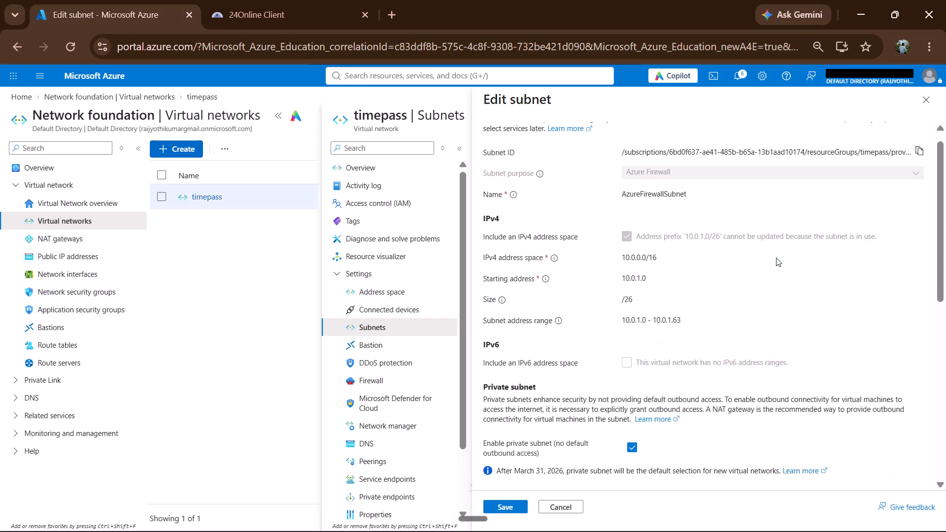
{"action": "scroll", "coordinate": [776, 258], "scroll_direction": "up", "scroll_amount": 4}
{"action": "left_click", "coordinate": [923, 104]}
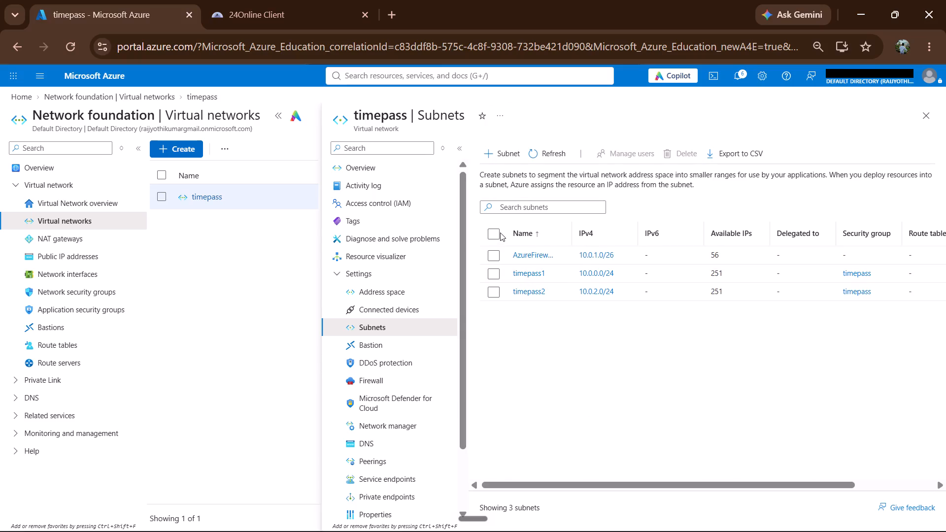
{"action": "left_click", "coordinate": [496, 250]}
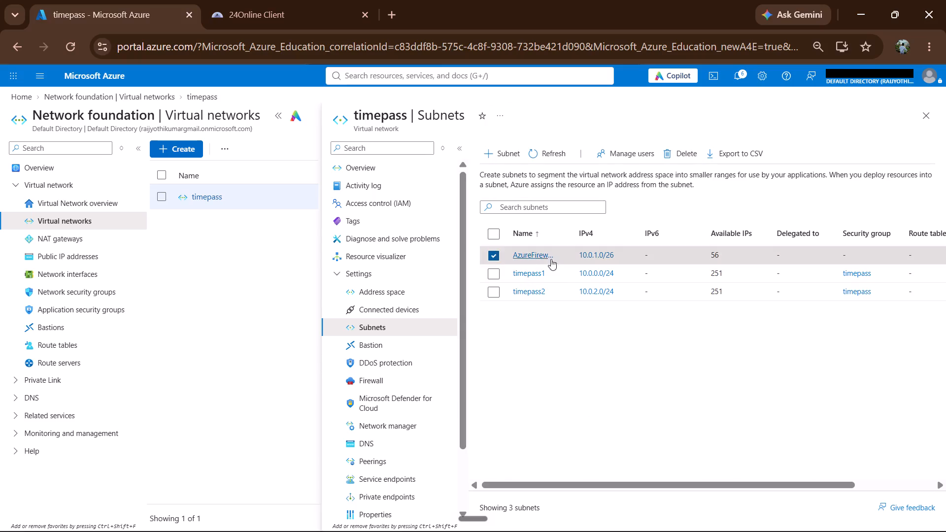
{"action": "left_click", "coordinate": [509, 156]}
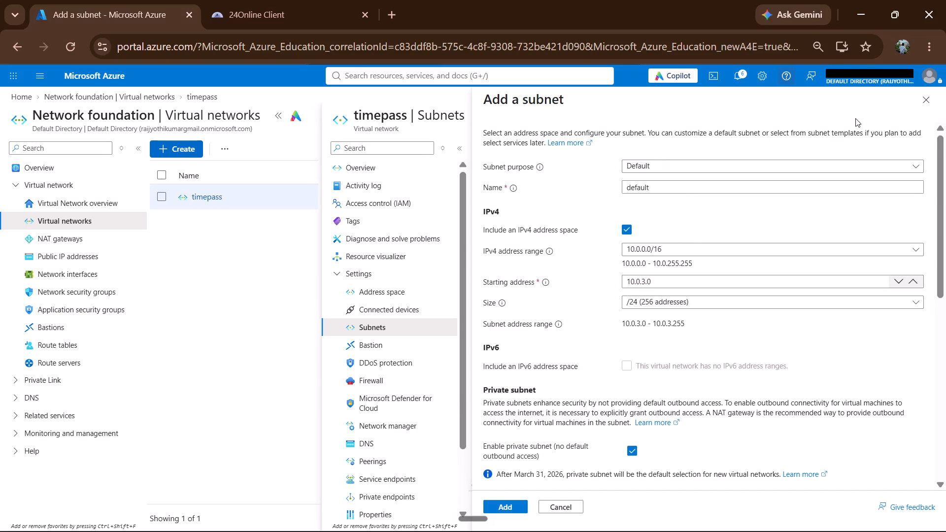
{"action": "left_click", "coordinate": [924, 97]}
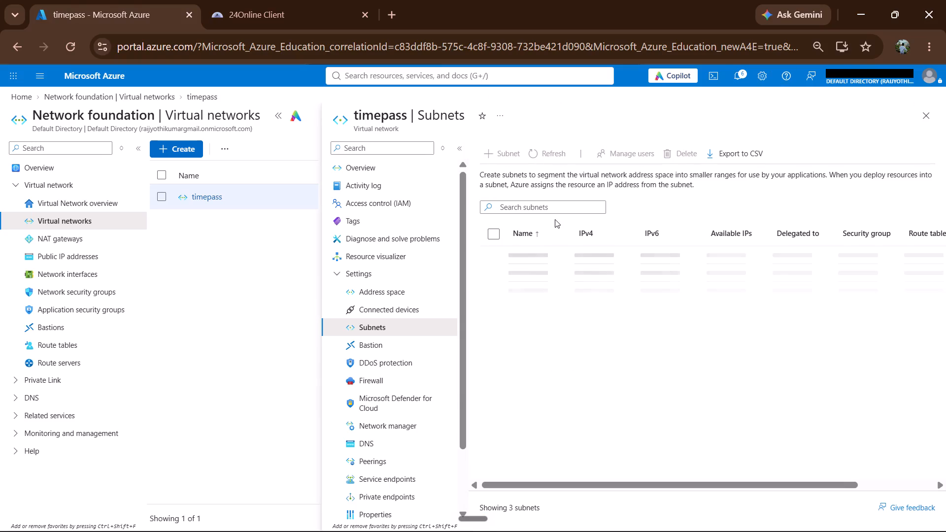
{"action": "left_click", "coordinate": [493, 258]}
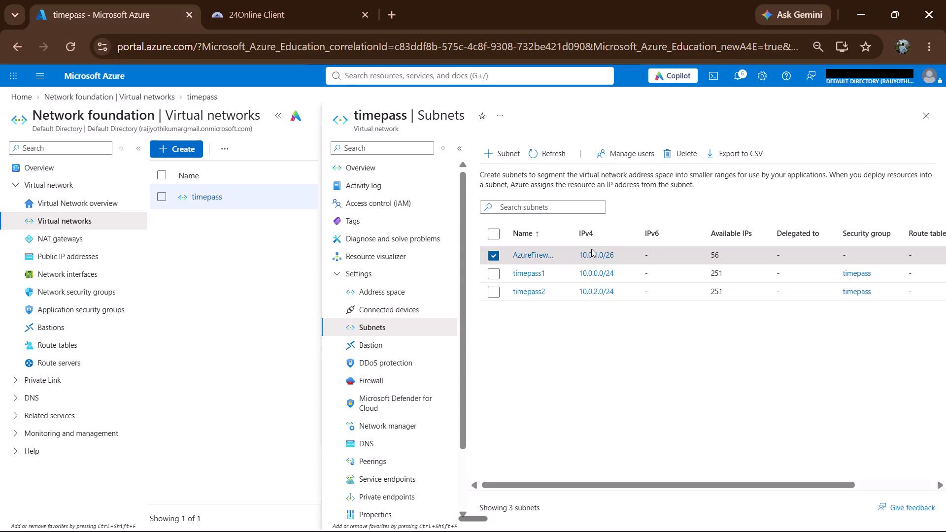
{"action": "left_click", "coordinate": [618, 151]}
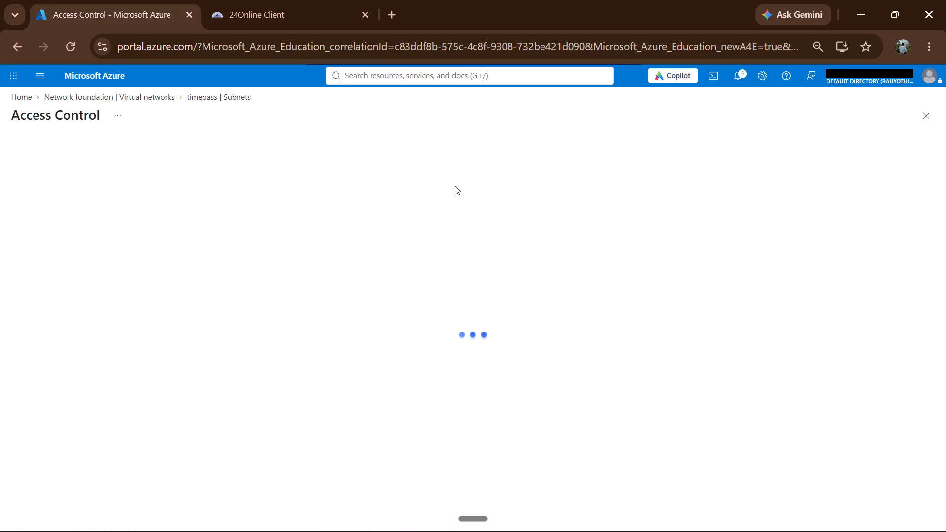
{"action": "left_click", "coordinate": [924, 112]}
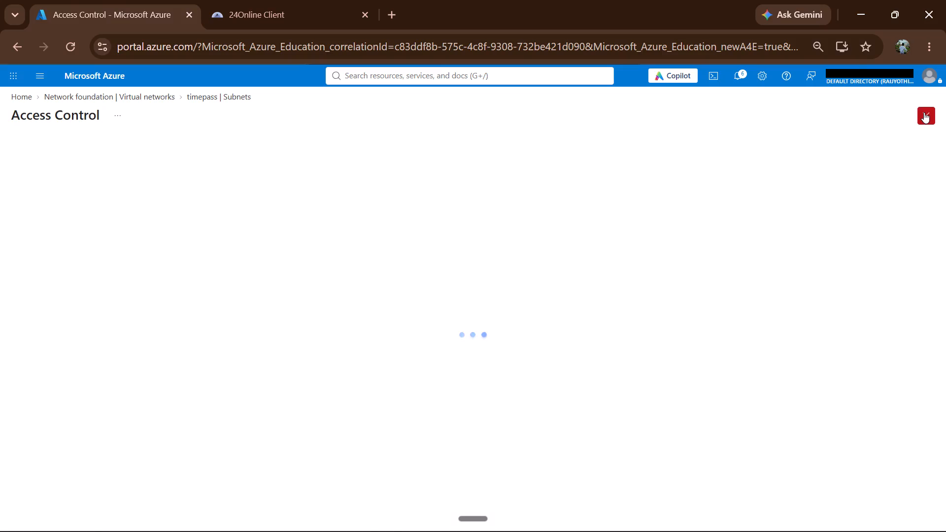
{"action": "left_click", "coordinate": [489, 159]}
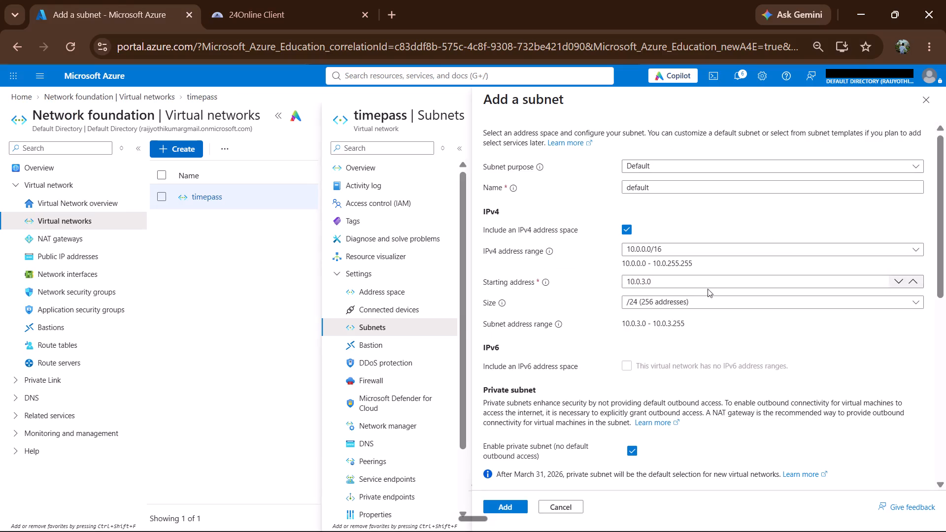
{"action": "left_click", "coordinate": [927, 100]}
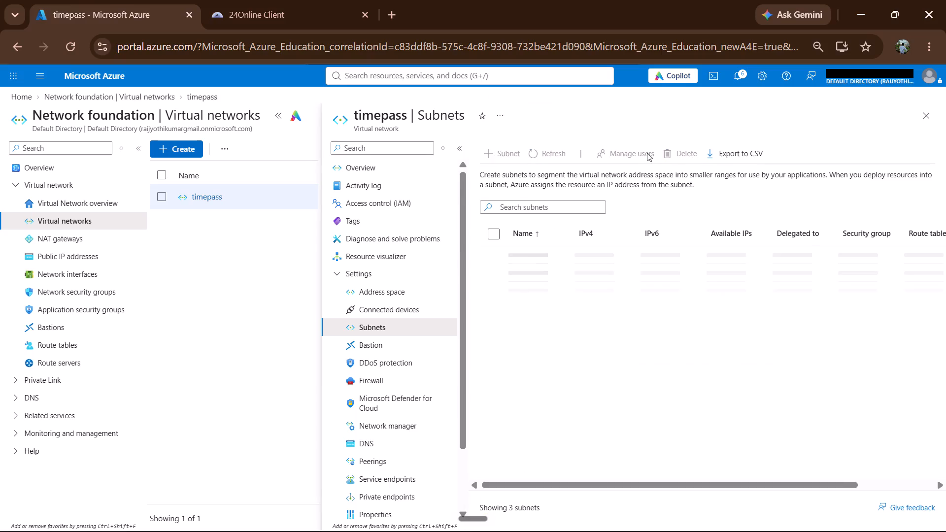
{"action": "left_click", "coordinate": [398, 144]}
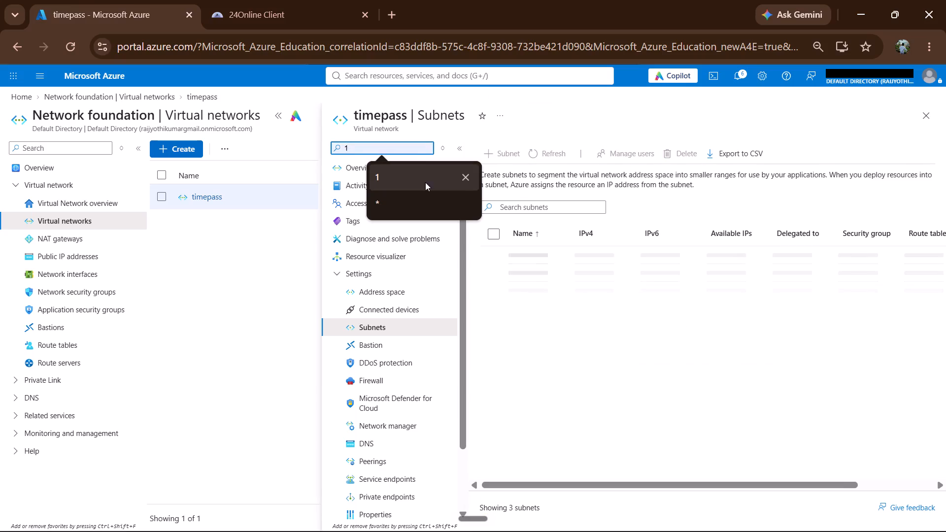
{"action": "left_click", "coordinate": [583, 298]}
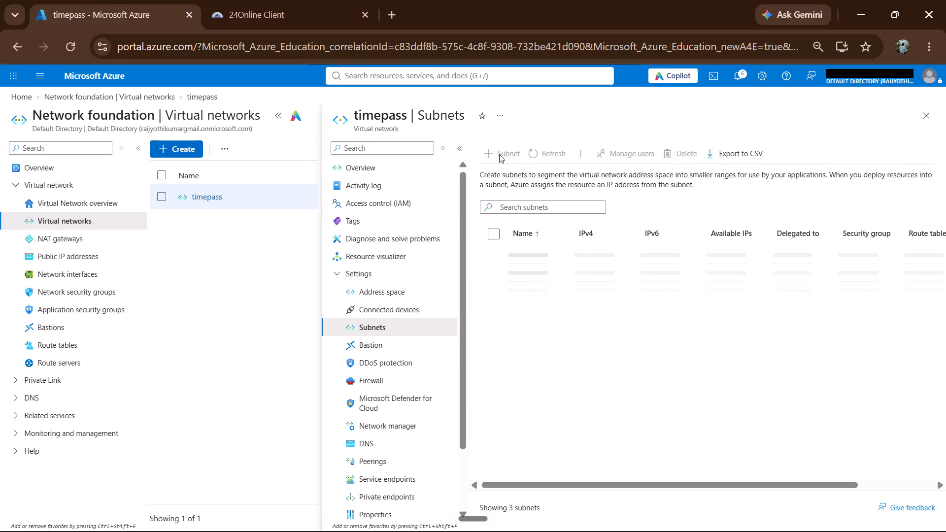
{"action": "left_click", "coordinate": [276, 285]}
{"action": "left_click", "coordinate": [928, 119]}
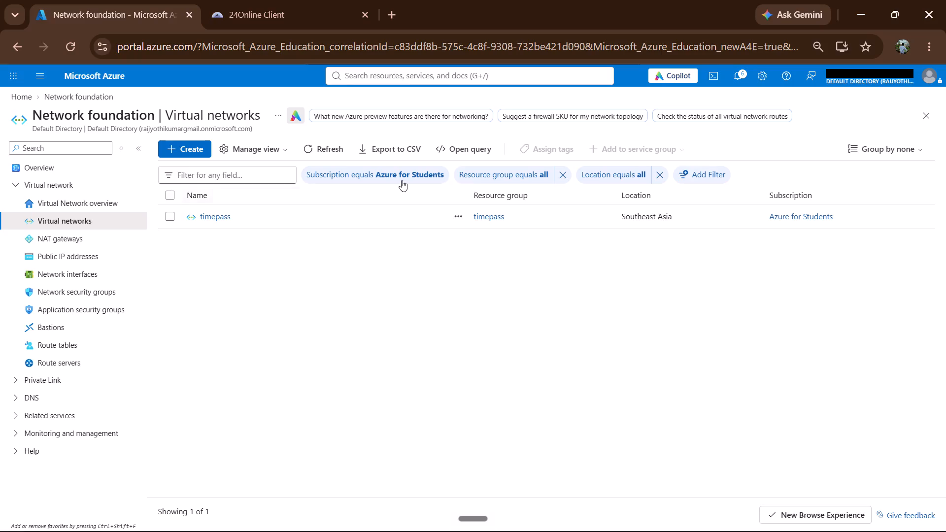
Reopen the timepass virtual network's subnets and examine AzureFirewallSubnet's address, private subnet, security, service endpoint and delegation settings.
{"action": "left_click", "coordinate": [217, 218]}
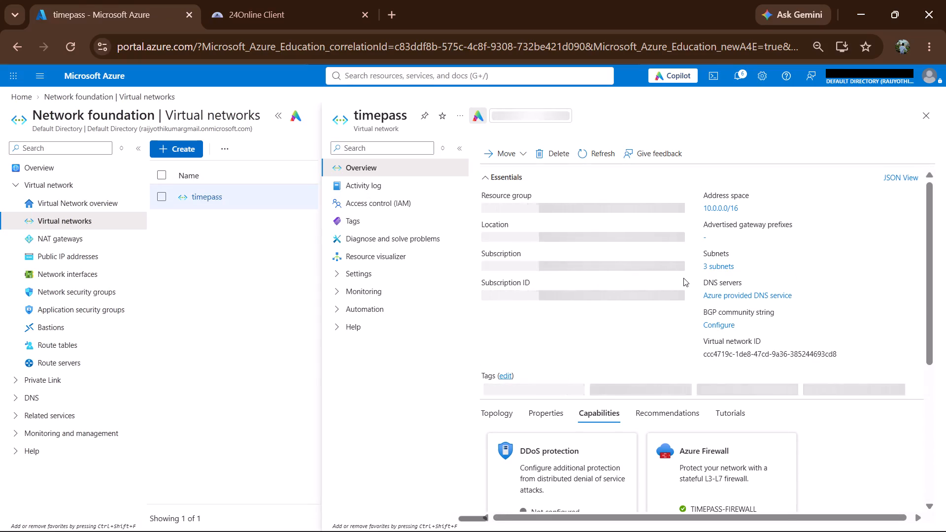
{"action": "left_click", "coordinate": [717, 266]}
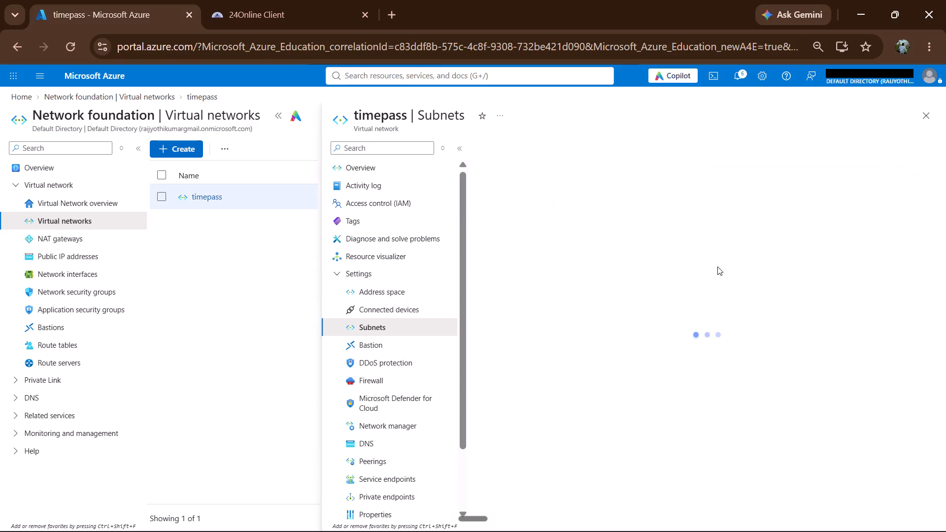
{"action": "left_click", "coordinate": [605, 252]}
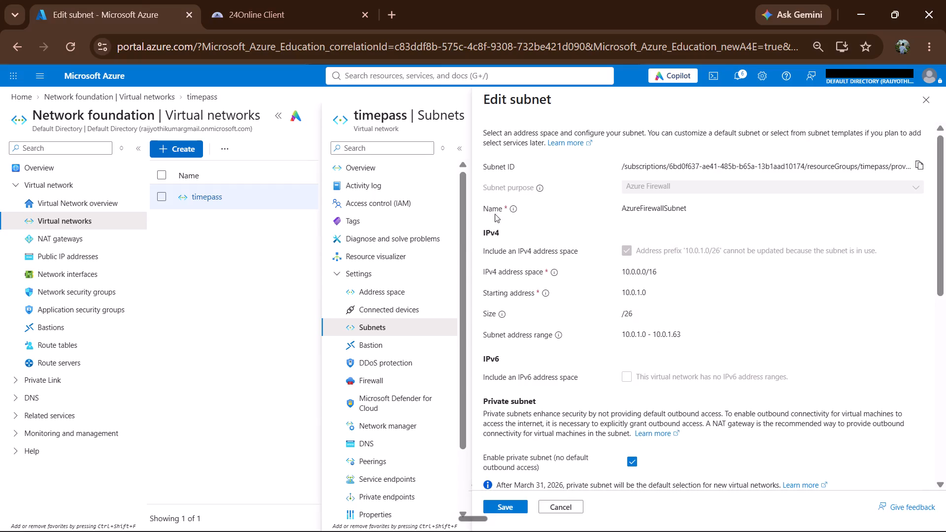
{"action": "scroll", "coordinate": [699, 266], "scroll_direction": "up", "scroll_amount": 1}
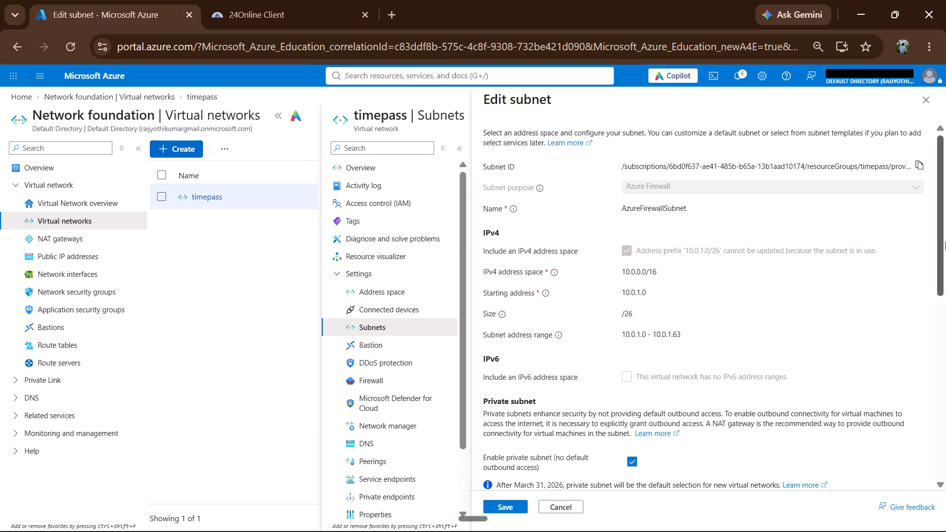
{"action": "scroll", "coordinate": [763, 210], "scroll_direction": "left", "scroll_amount": 1}
{"action": "scroll", "coordinate": [732, 219], "scroll_direction": "down", "scroll_amount": 1}
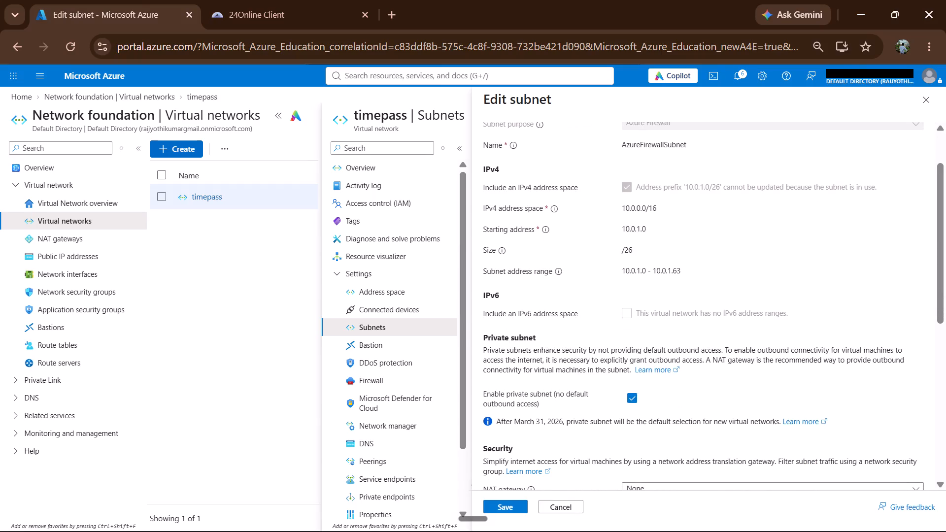
{"action": "scroll", "coordinate": [652, 301], "scroll_direction": "down", "scroll_amount": 1}
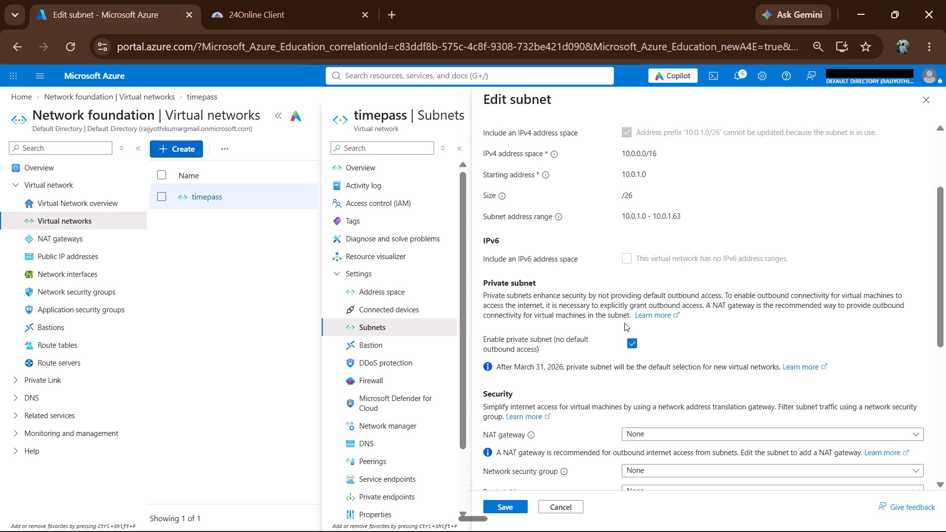
{"action": "scroll", "coordinate": [631, 330], "scroll_direction": "down", "scroll_amount": 1}
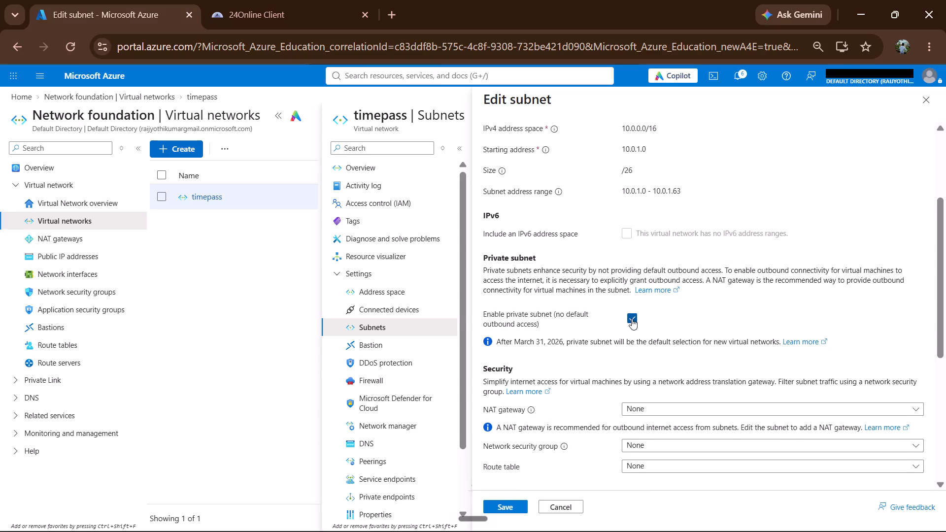
{"action": "scroll", "coordinate": [632, 319], "scroll_direction": "down", "scroll_amount": 4}
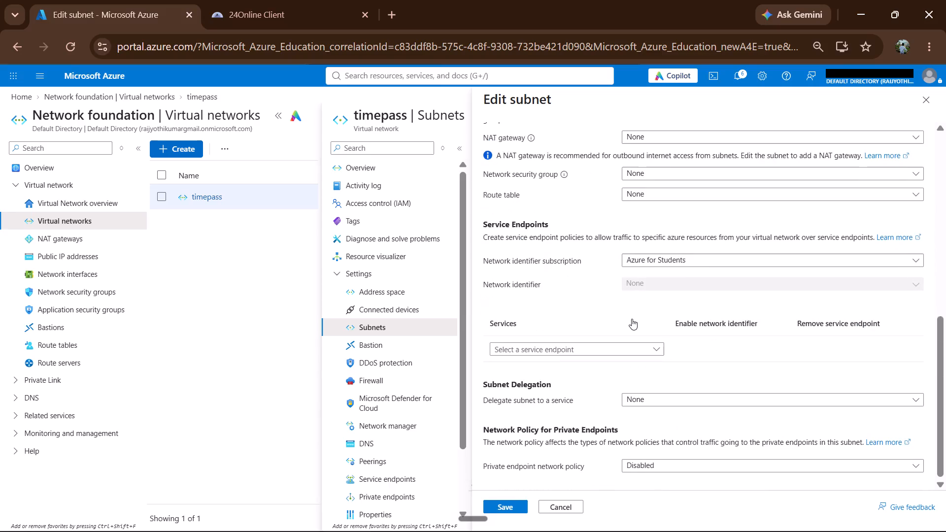
{"action": "scroll", "coordinate": [632, 319], "scroll_direction": "up", "scroll_amount": 10}
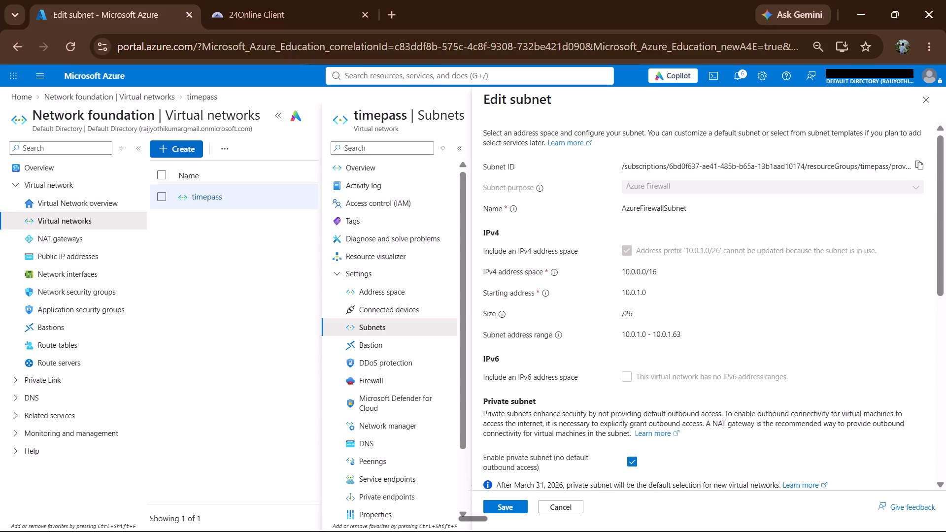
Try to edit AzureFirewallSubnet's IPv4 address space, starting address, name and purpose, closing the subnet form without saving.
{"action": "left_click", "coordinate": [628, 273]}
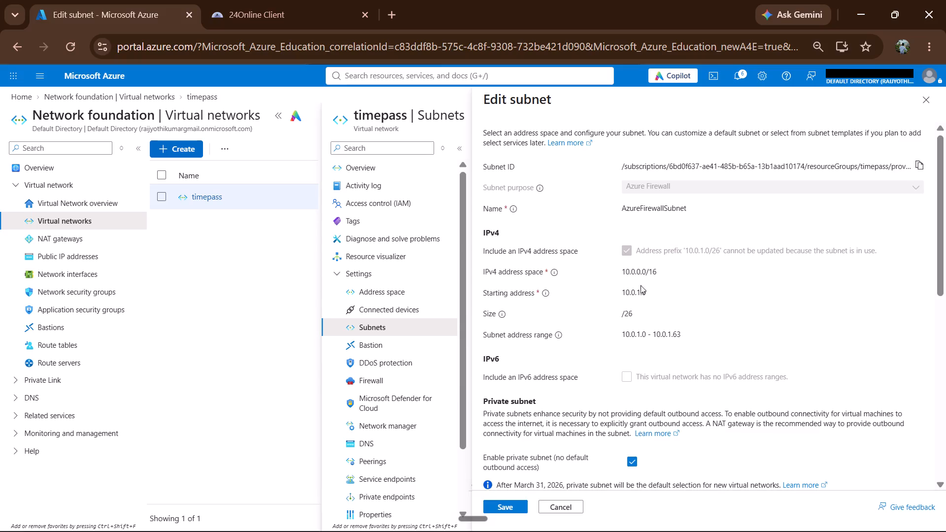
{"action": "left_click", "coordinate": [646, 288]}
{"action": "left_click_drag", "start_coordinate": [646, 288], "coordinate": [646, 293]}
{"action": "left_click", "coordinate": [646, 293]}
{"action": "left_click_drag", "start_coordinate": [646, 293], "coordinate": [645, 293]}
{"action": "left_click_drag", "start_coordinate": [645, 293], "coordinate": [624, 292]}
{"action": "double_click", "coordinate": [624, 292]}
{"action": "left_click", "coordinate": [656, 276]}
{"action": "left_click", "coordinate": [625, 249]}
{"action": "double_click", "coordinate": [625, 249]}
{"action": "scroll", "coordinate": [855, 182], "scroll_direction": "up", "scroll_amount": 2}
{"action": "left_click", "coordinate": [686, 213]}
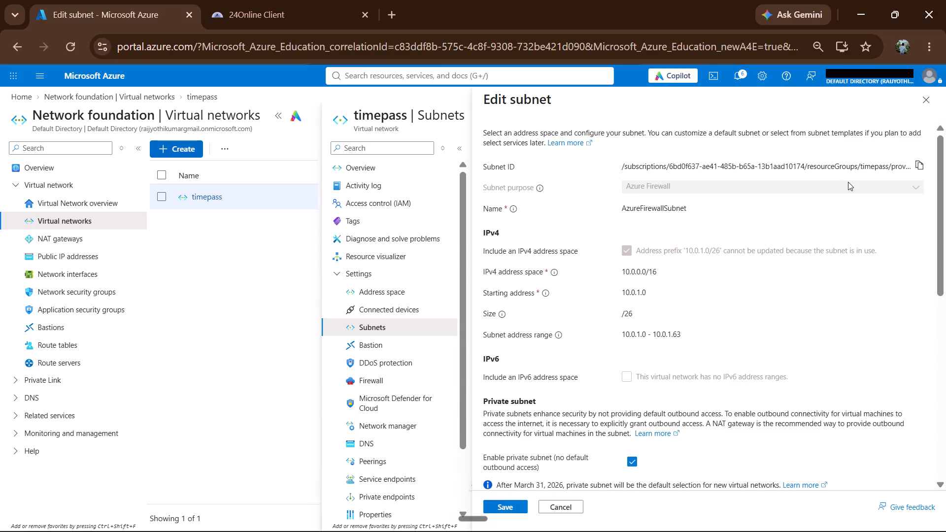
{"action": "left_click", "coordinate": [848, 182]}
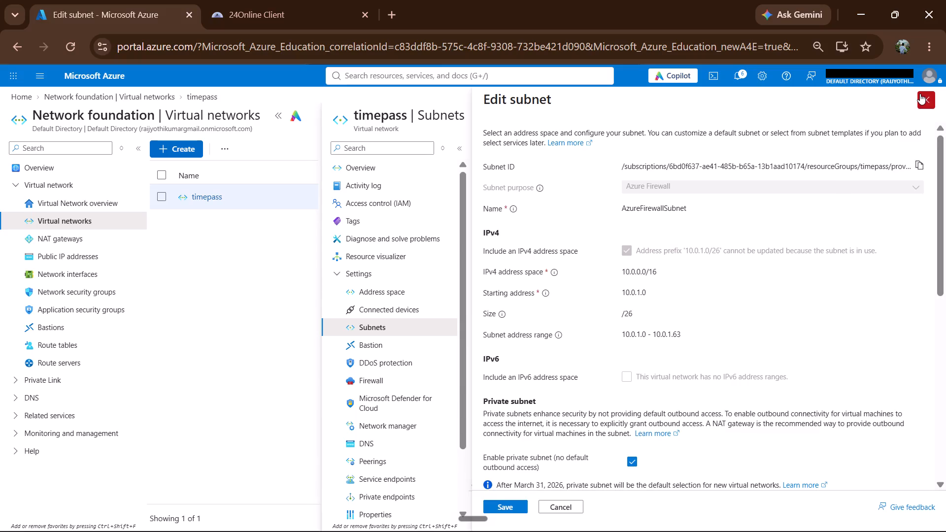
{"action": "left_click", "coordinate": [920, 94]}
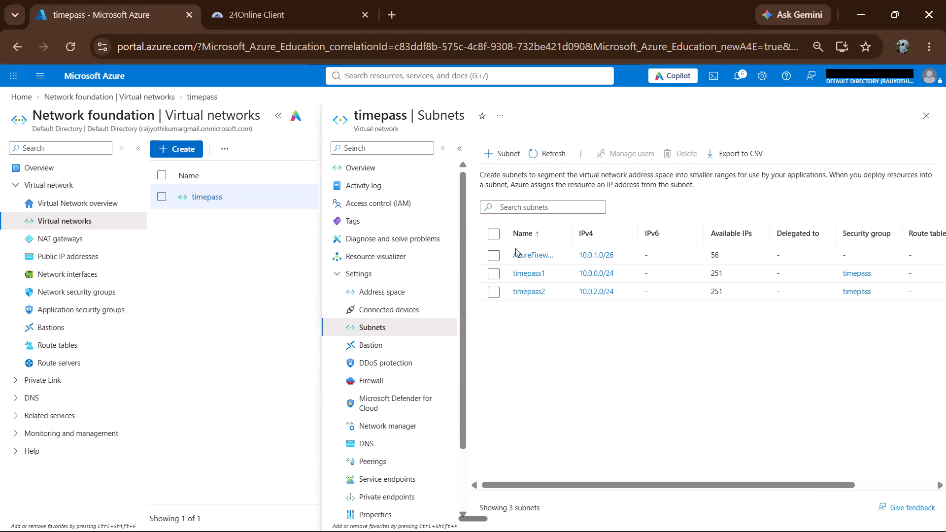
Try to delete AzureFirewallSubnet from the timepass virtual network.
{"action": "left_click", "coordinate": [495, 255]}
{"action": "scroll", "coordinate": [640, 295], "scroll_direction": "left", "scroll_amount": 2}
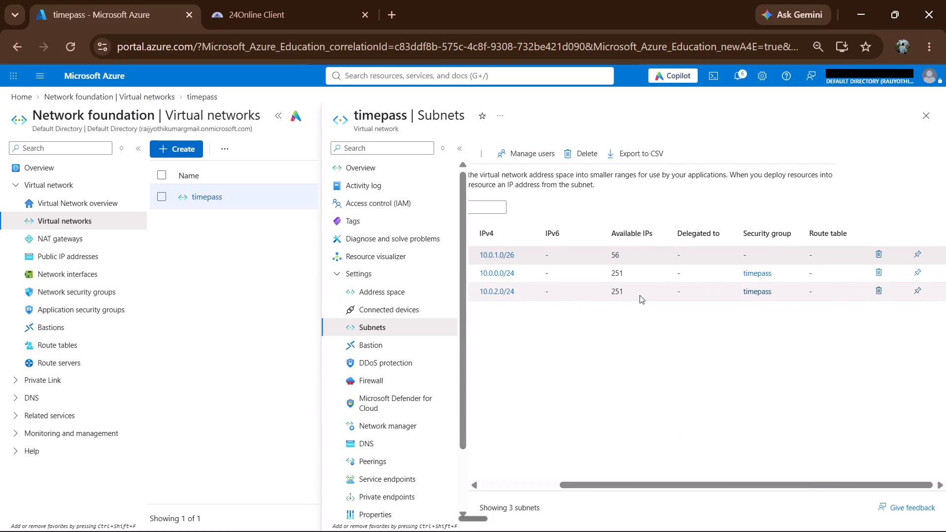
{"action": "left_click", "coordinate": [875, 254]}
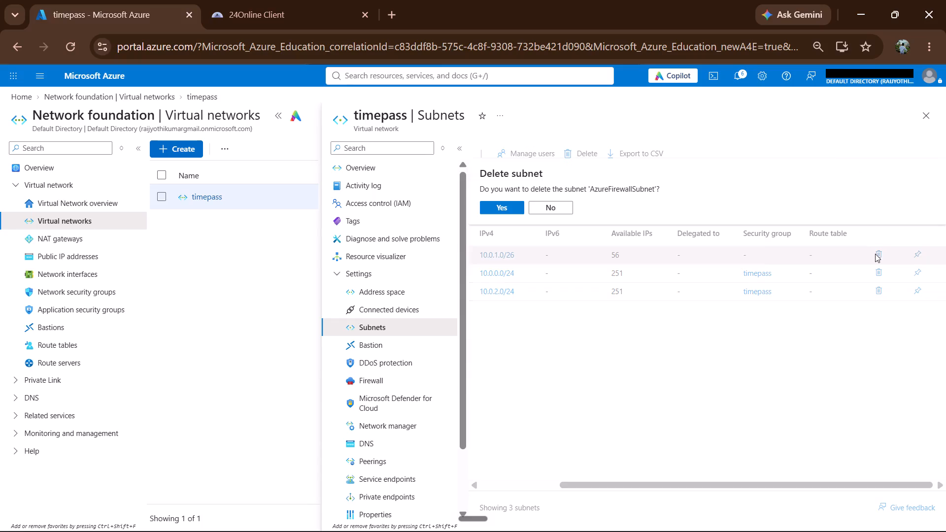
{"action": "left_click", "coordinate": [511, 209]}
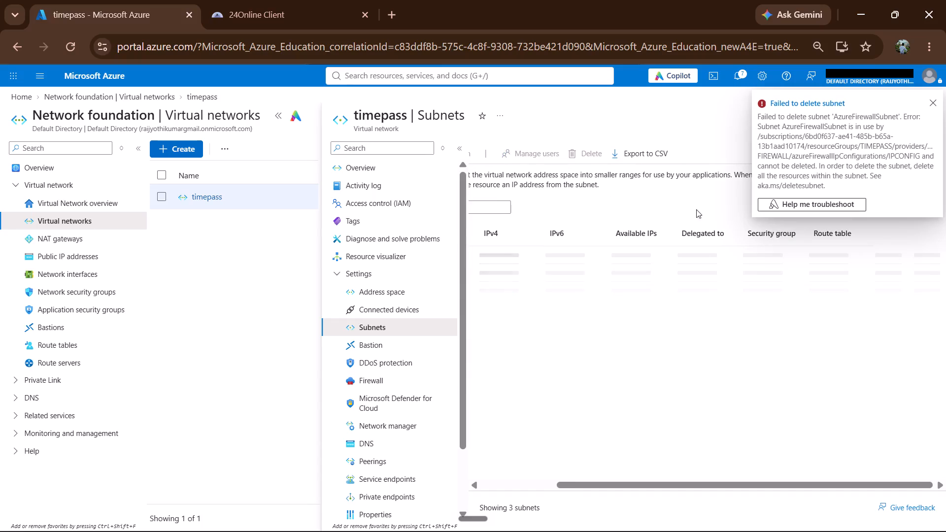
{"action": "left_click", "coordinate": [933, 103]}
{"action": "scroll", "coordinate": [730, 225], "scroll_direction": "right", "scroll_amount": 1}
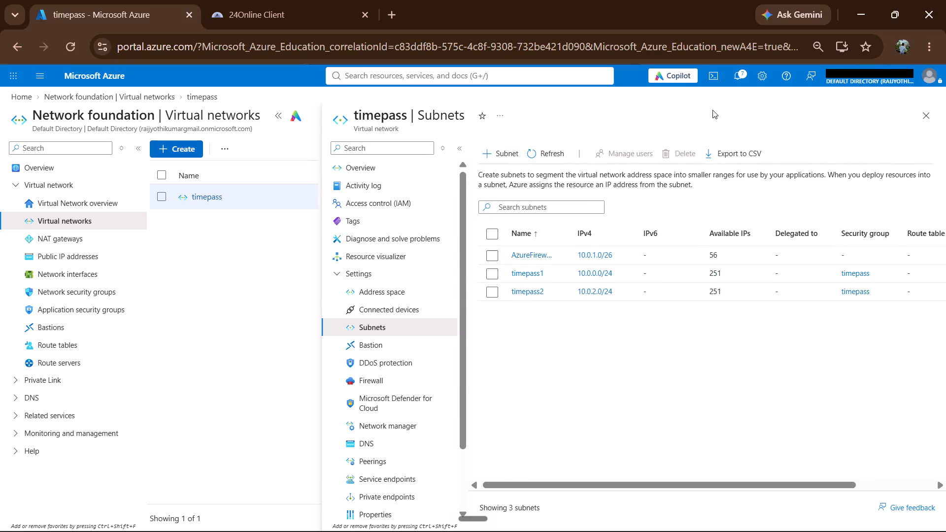
Reopen the timepass virtual network and search its service menu for "sub".
{"action": "left_click", "coordinate": [926, 113]}
{"action": "left_click", "coordinate": [320, 141]}
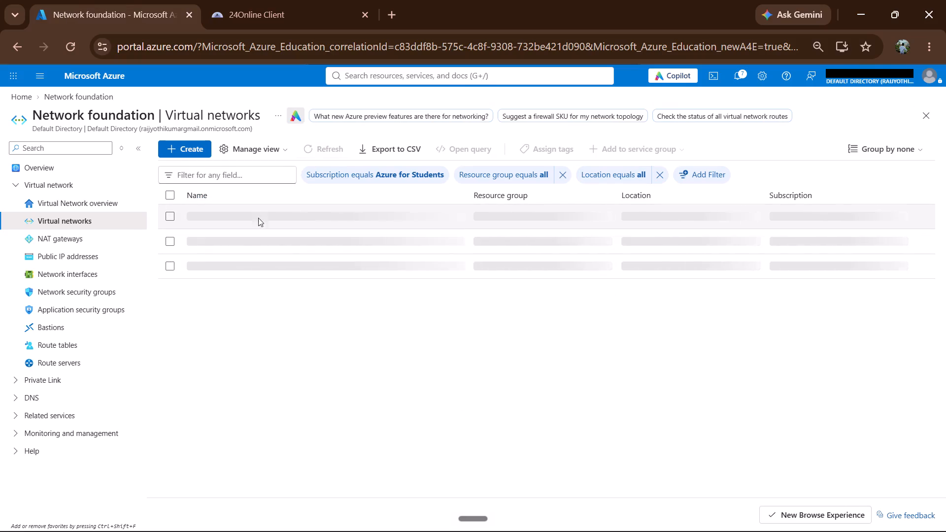
{"action": "left_click", "coordinate": [216, 213]}
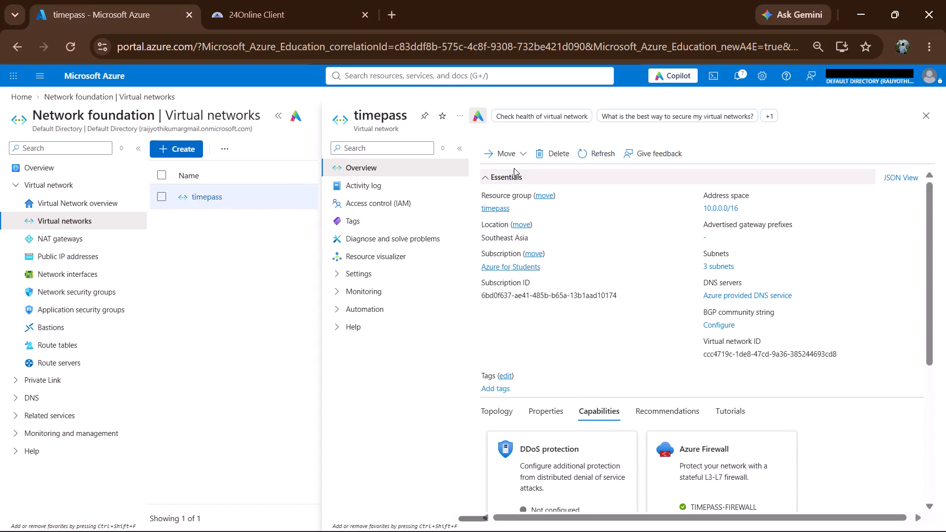
{"action": "left_click", "coordinate": [379, 143]}
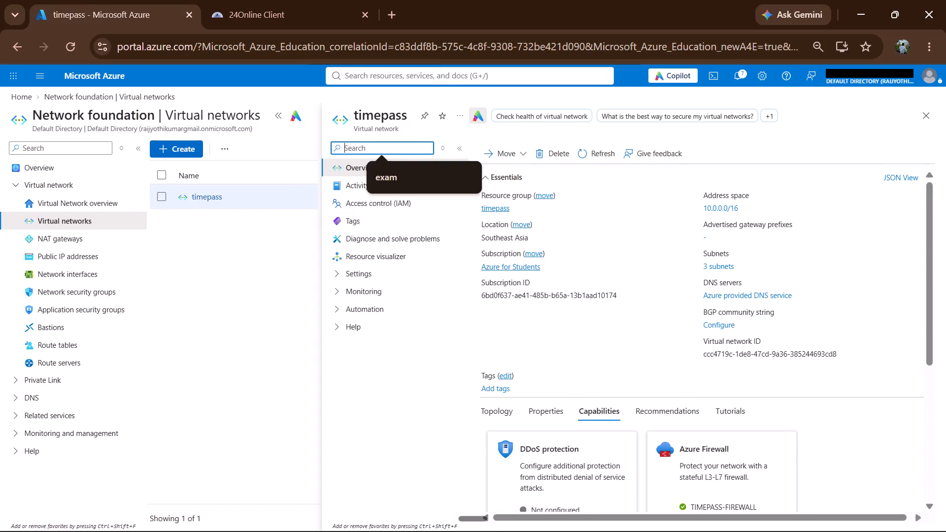
{"action": "type", "text": "sub"}
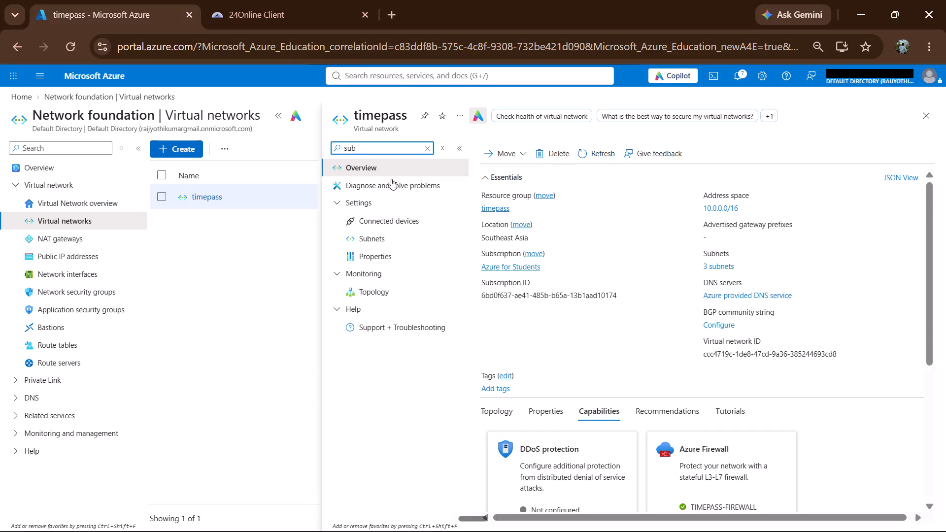
Open the timepass virtual network's subnets, view AzureFirewallSubnet's IPv4 settings, and close the subnet form and subnets page without changes.
{"action": "left_click", "coordinate": [388, 237]}
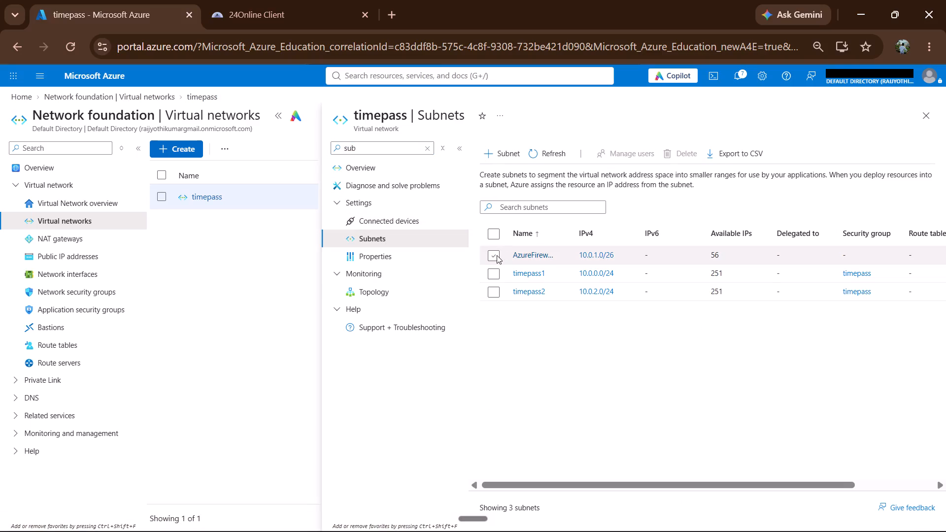
{"action": "left_click", "coordinate": [497, 255]}
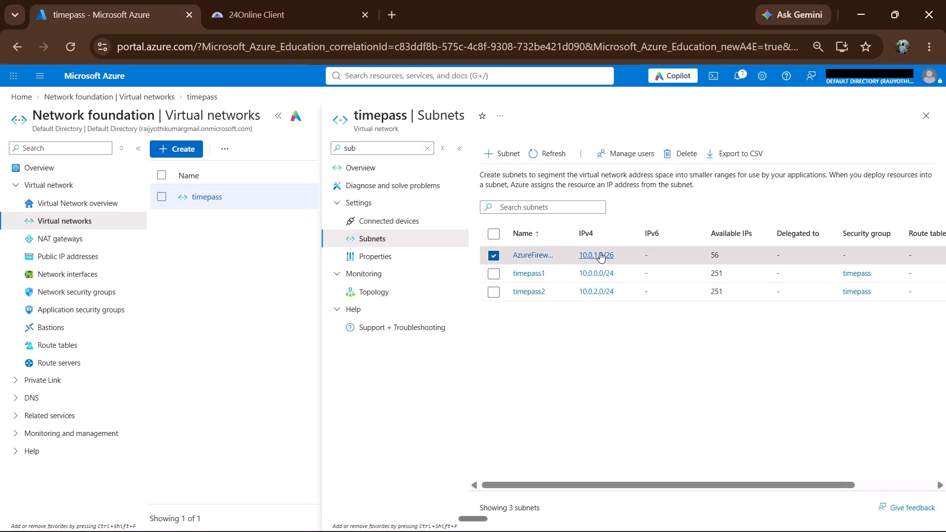
{"action": "left_click", "coordinate": [600, 252]}
{"action": "left_click", "coordinate": [929, 96]}
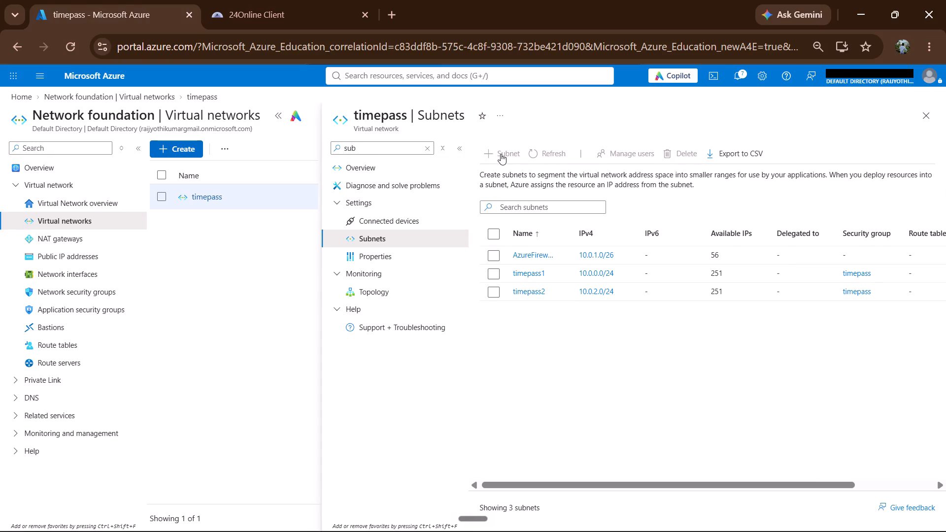
{"action": "left_click", "coordinate": [924, 115]}
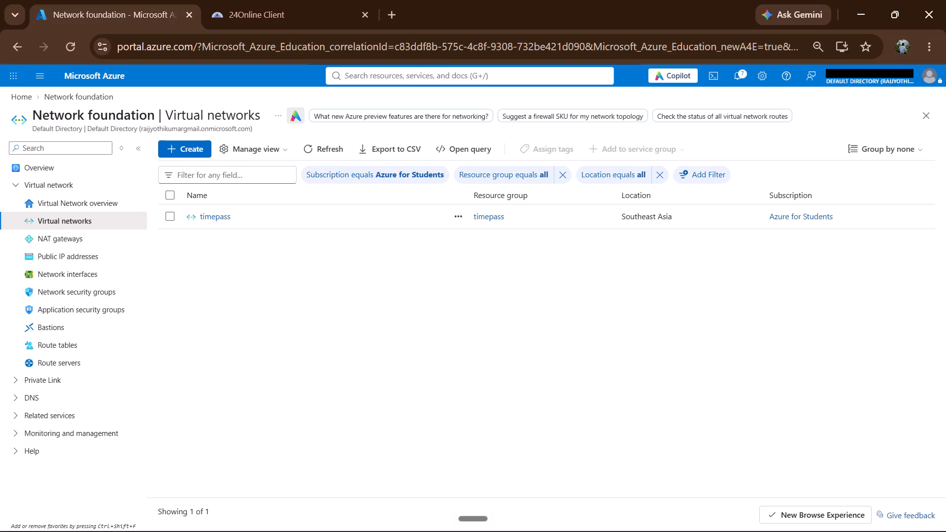
Refresh the list of virtual networks.
{"action": "left_click", "coordinate": [325, 150]}
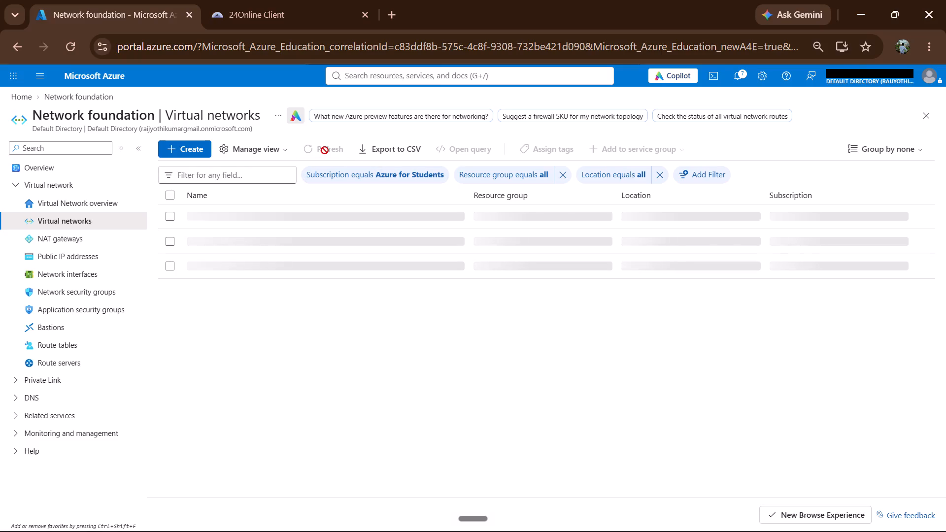
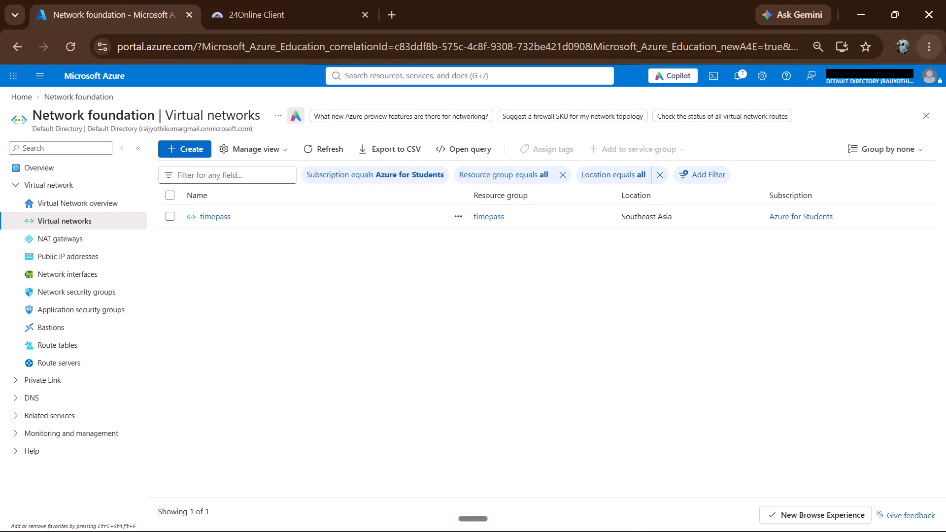
Close the Chrome window containing the Azure portal and 24Online Client tabs.
{"action": "left_click", "coordinate": [945, 0]}
Open the Windows quick link menu.
{"action": "key", "text": "super+x"}
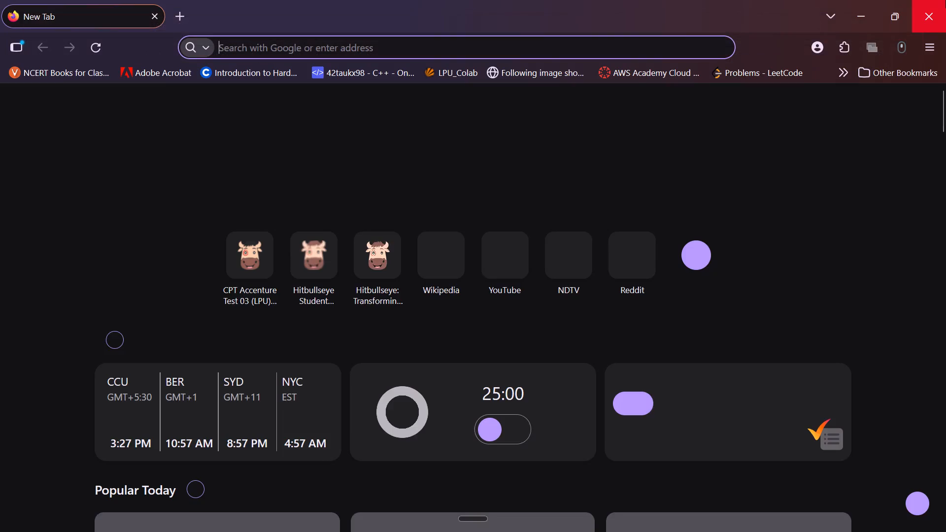